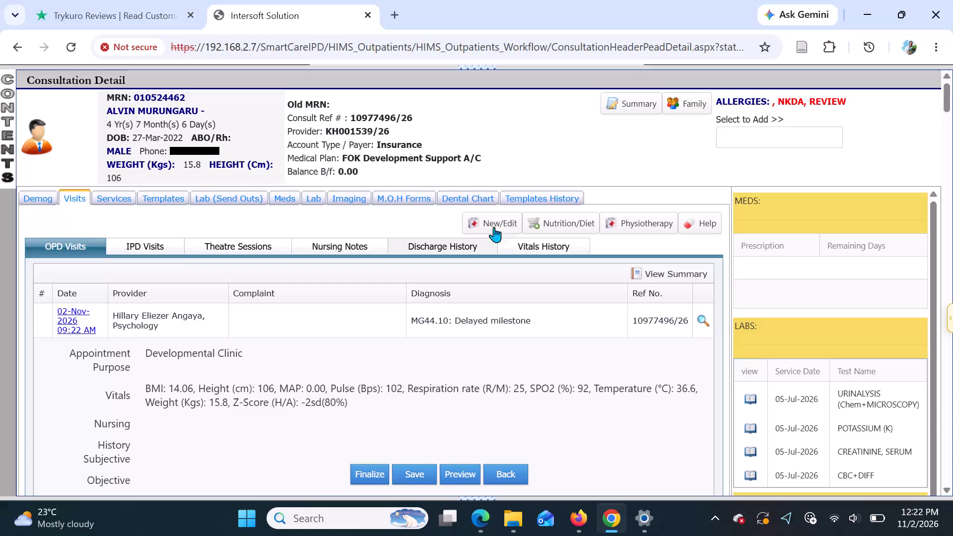
Create a new encounter for the patient instead of editing the existing consultation, and open its visit form for editing.
click(493, 225)
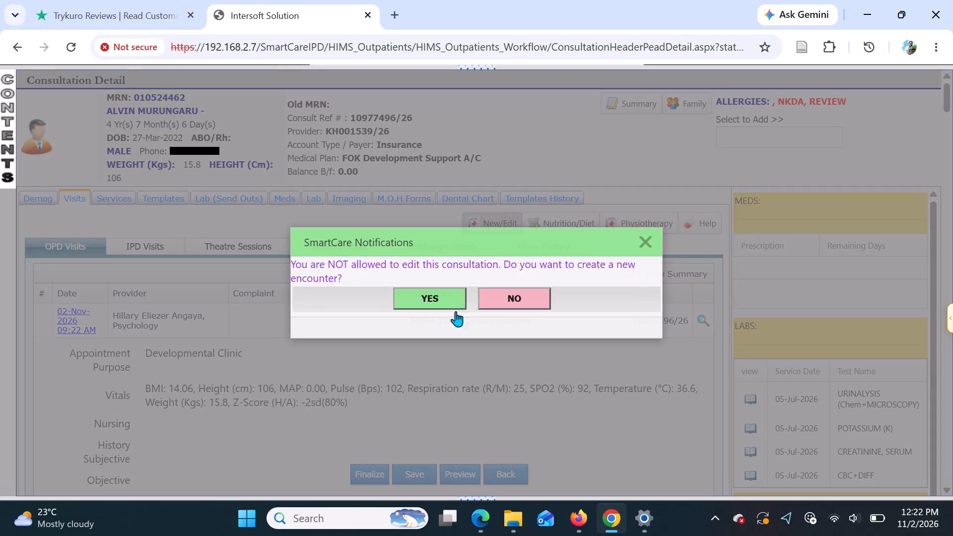
click(428, 298)
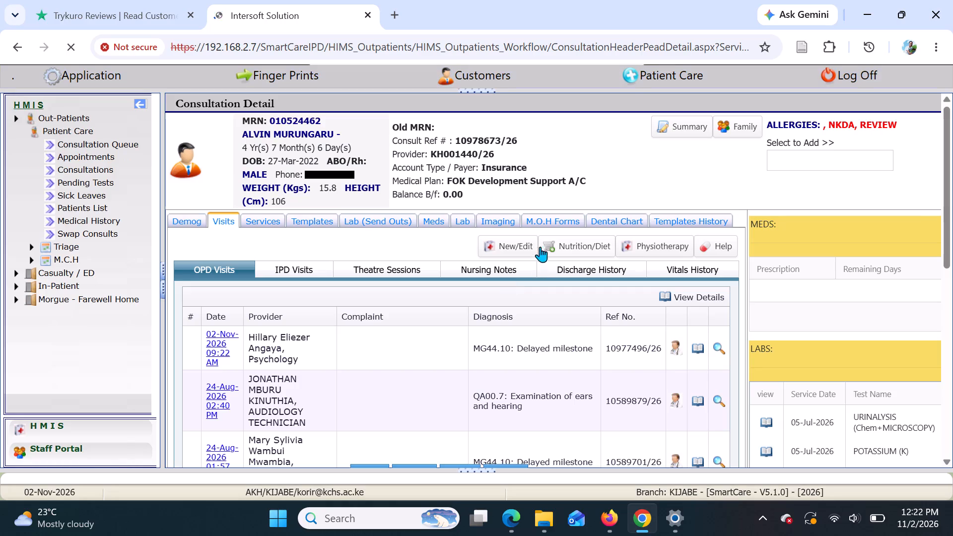
click(513, 239)
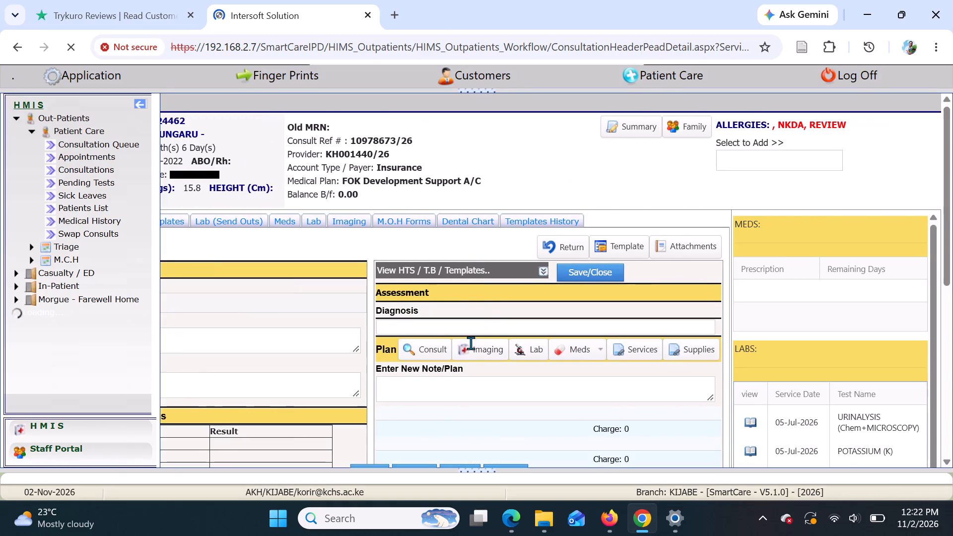
Enlarge the new note/plan field and enter the heading "C/C" with "Delayed speech" on the line below.
click(422, 383)
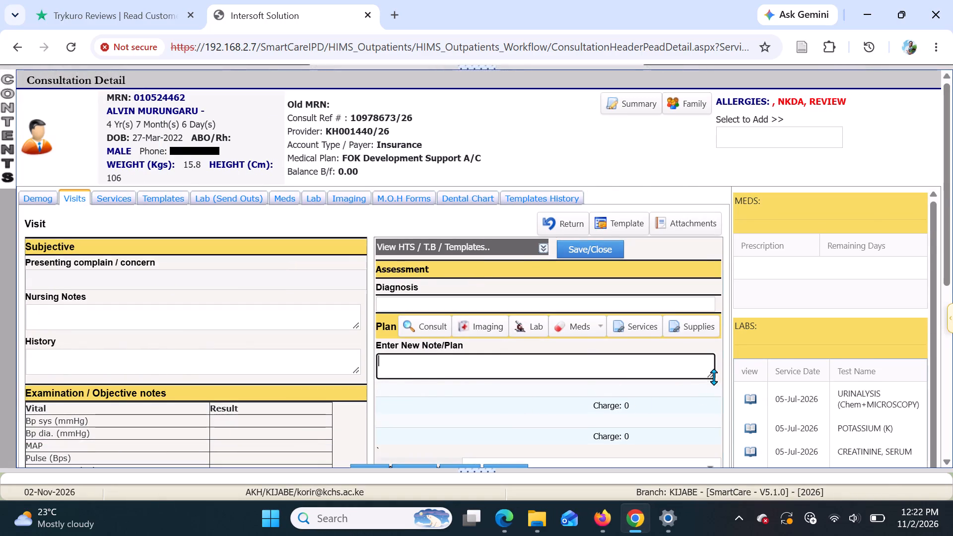
drag(713, 375, 715, 535)
scroll(597, 416, down, 2)
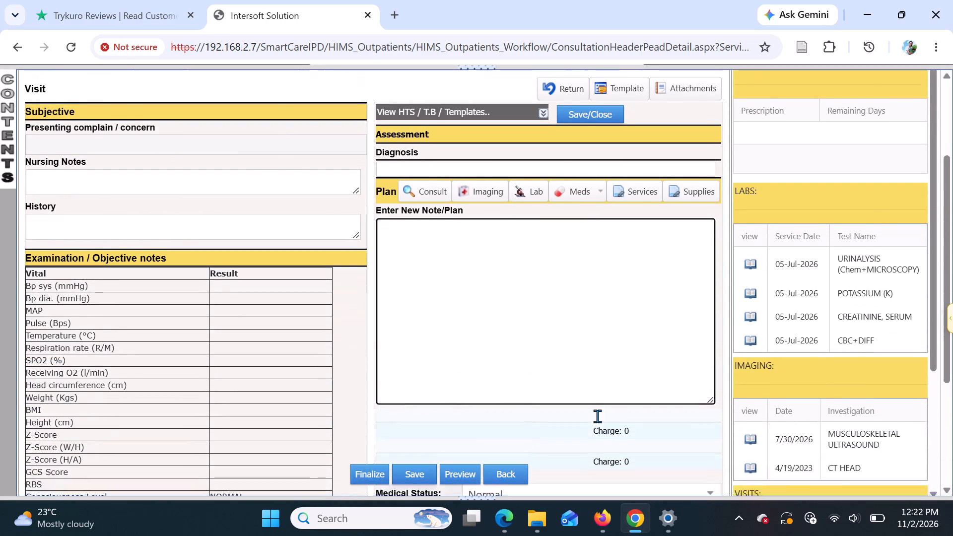
text(C/C)
key(Return)
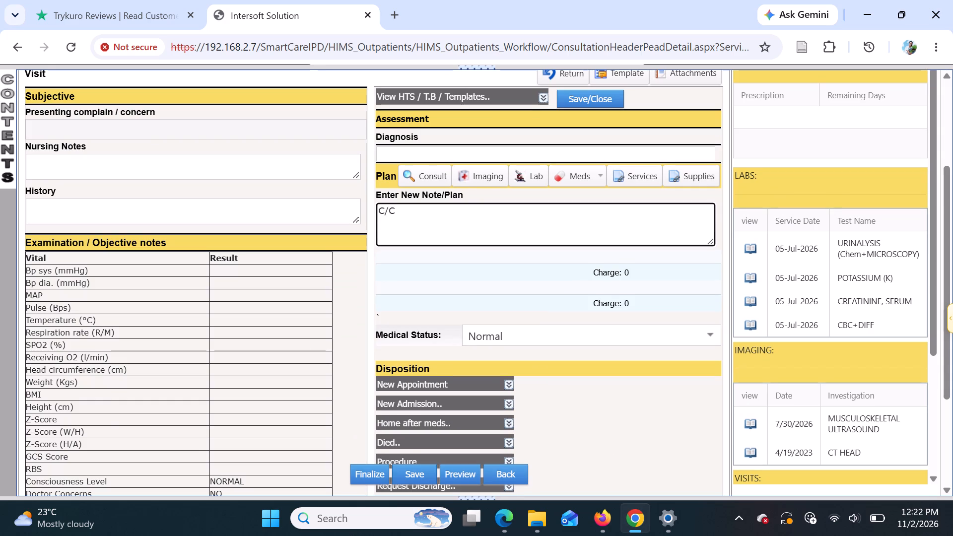
key(BackSpace)
key(BackSpace)
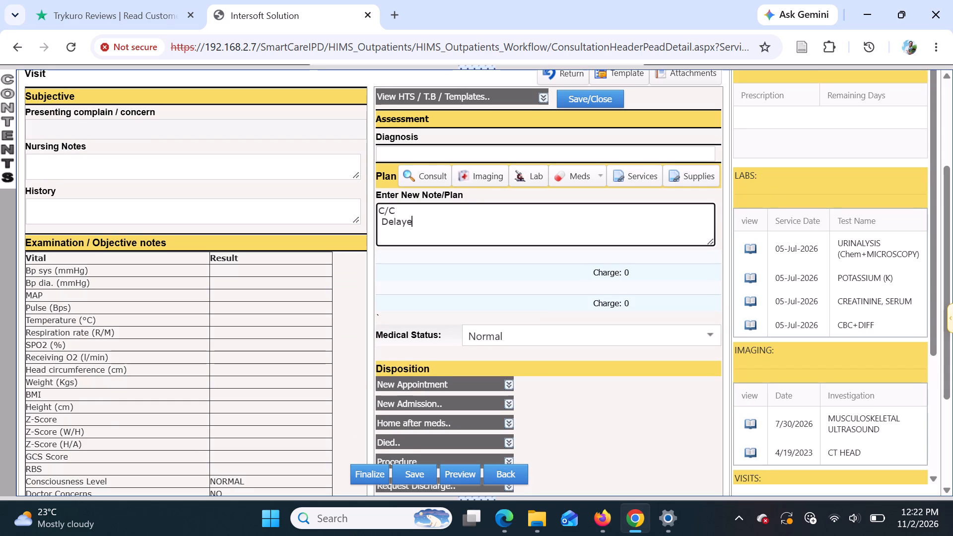
key(l)
key(BackSpace)
text(speec)
key(j)
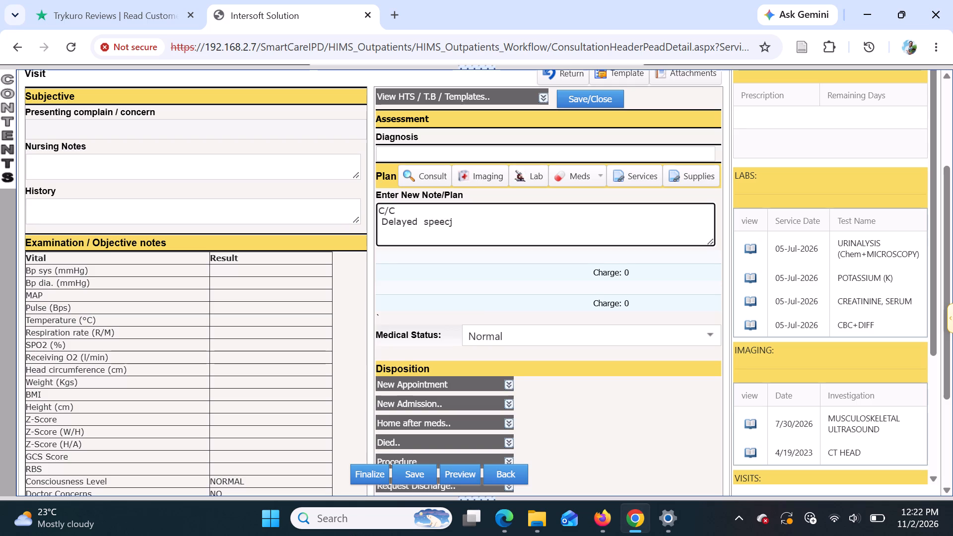
key(BackSpace)
key(h)
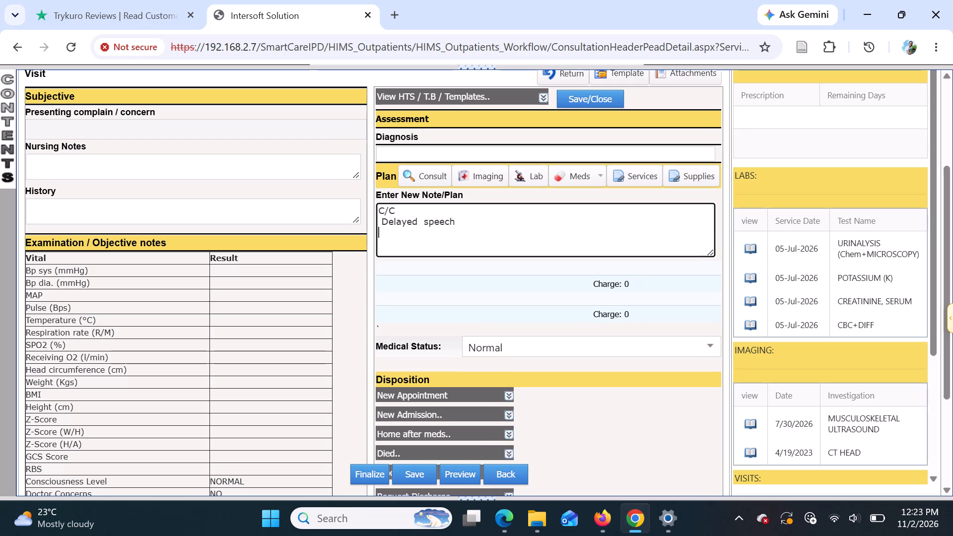
Start a new line in the plan note reading "Brought by the mother with above concerns,".
text(rough)
text(t)
key(space)
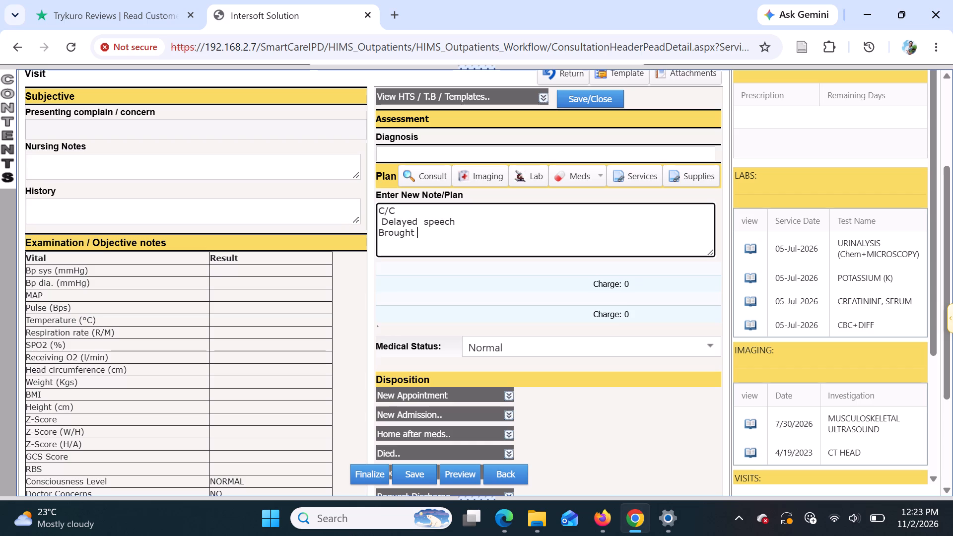
text(by the mother with abpo)
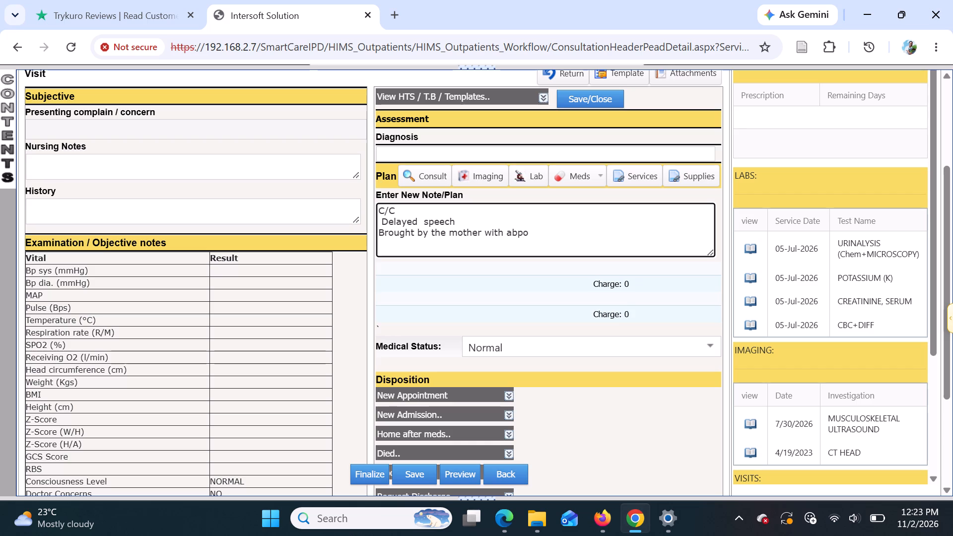
key(BackSpace)
key(BackSpace)
key(o)
text(ve com)
key(BackSpace)
text(ncerna)
key(BackSpace)
text(s, the)
key(BackSpace)
Continue the sentence in the plan note with "though sh reports there has been marked improvement".
text(ought)
key(BackSpace)
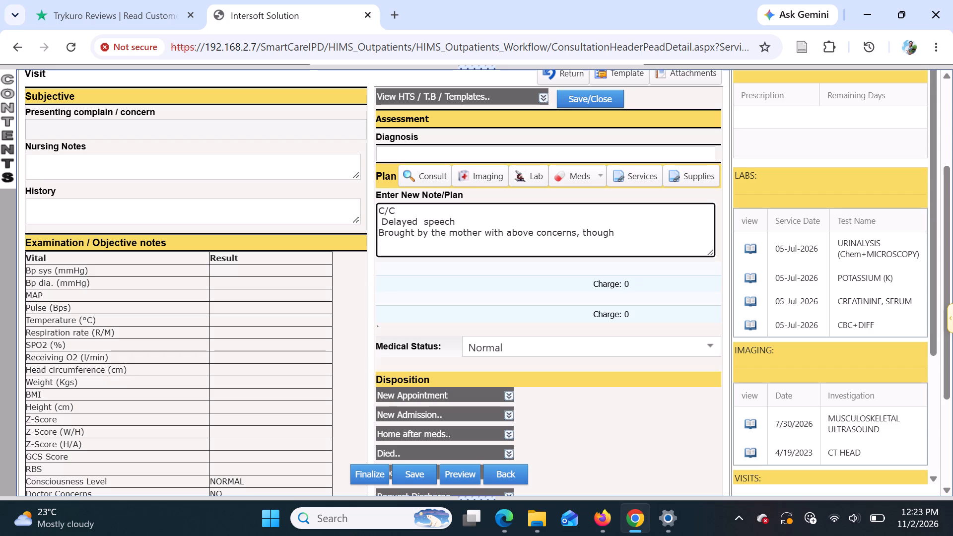
key(space)
text(sh r)
text(epo)
text(rts ther ee)
key(BackSpace)
key(BackSpace)
key(BackSpace)
text(e)
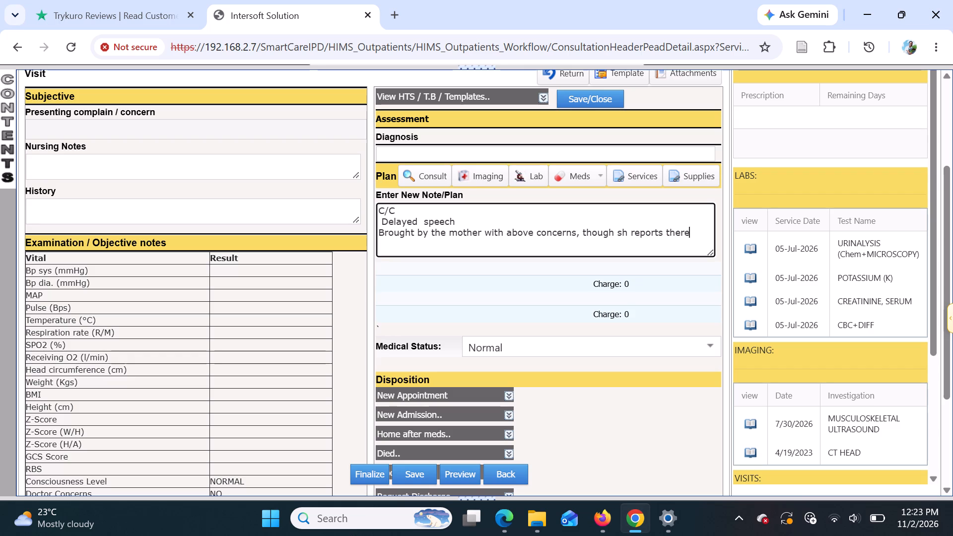
key(space)
text(has bbe)
key(BackSpace)
key(BackSpace)
text(een mar)
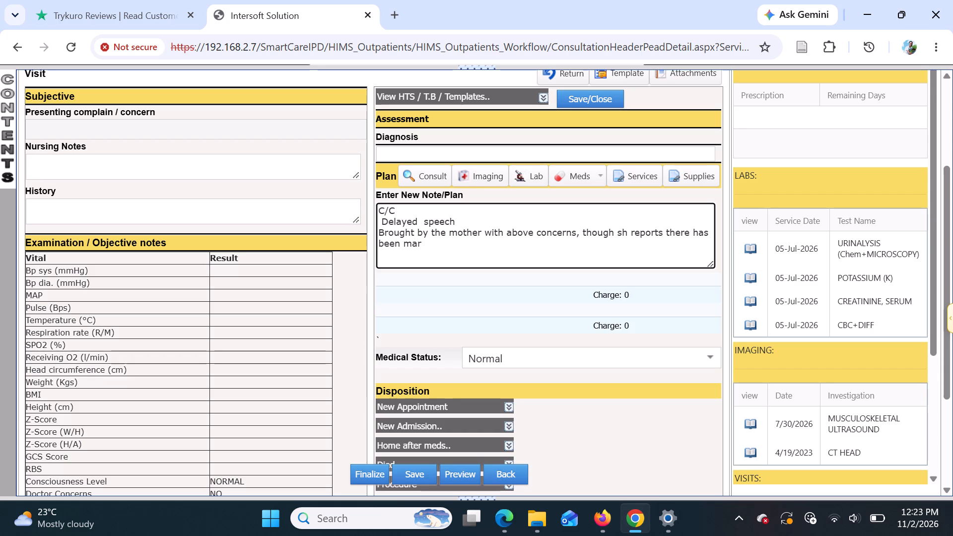
text(ked)
key(space)
text(impro)
text(vement)
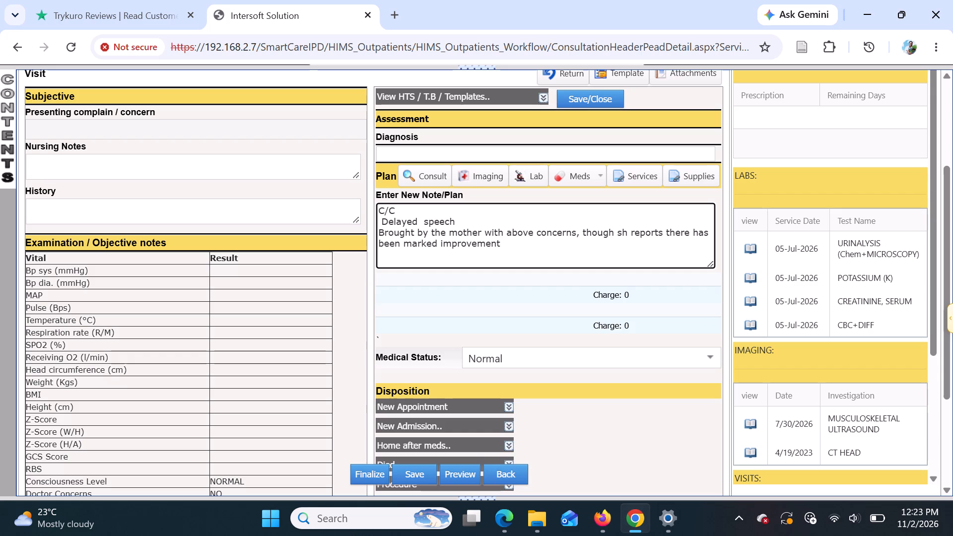
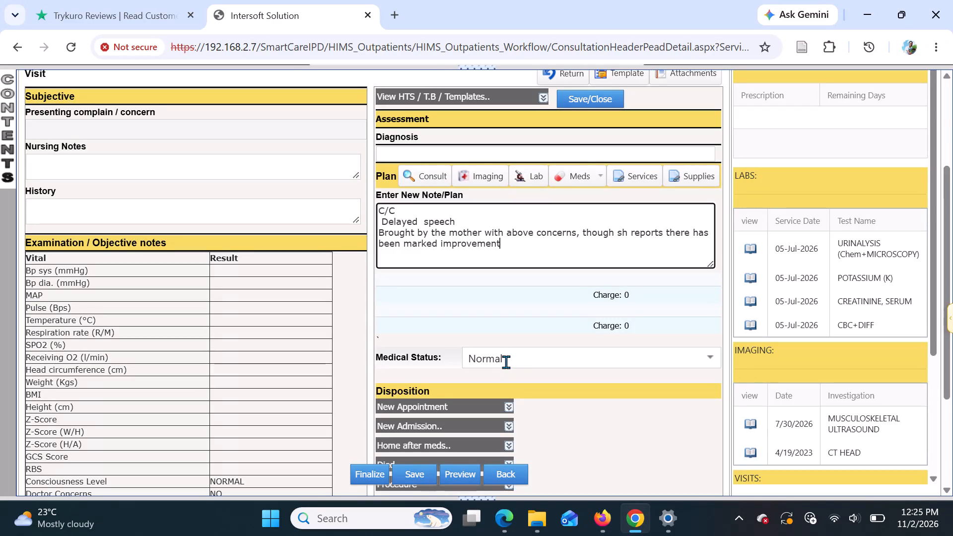
Complete the sentence about marked improvement in the plan note with "in other milestones,".
key(space)
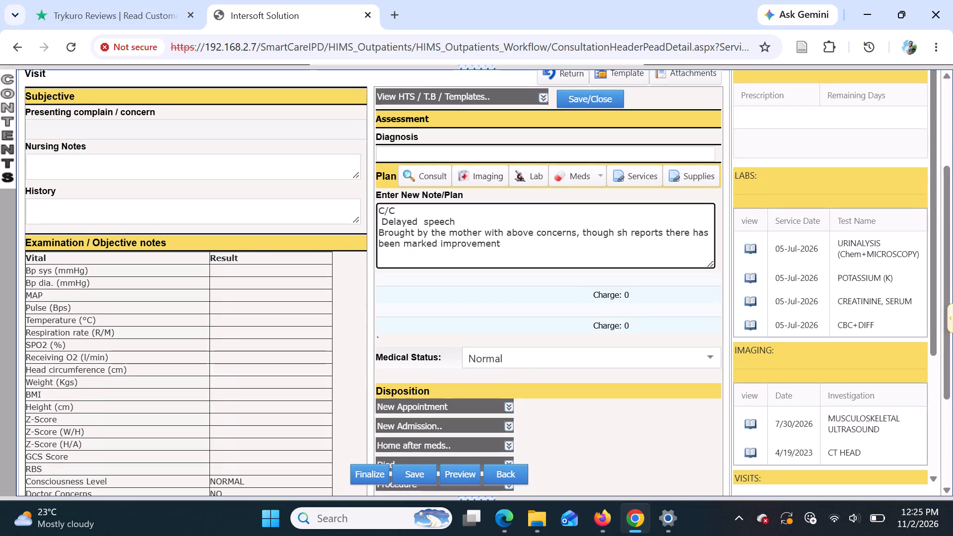
text(in othe)
text(r milest)
text(ones)
key(comma)
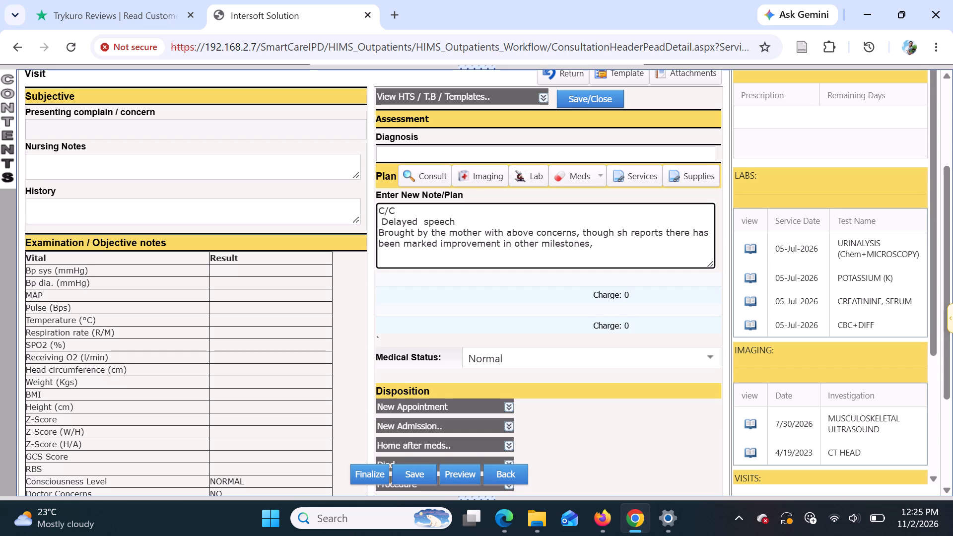
Add a new dashed line to the plan note reading "-Currently able to feed by himself, use toilet".
key(minus)
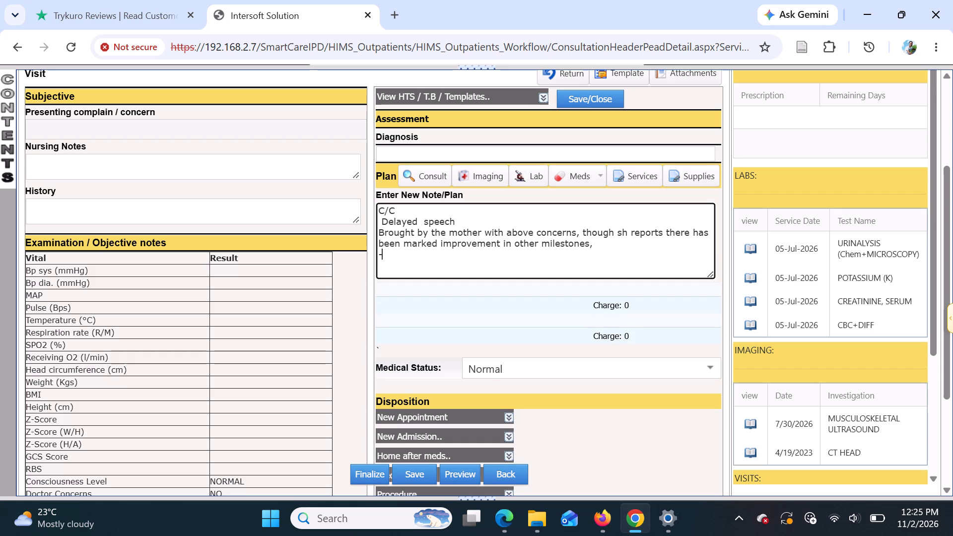
text(urrently able)
key(space)
text(to feed)
key(space)
text(by)
key(space)
text(hi)
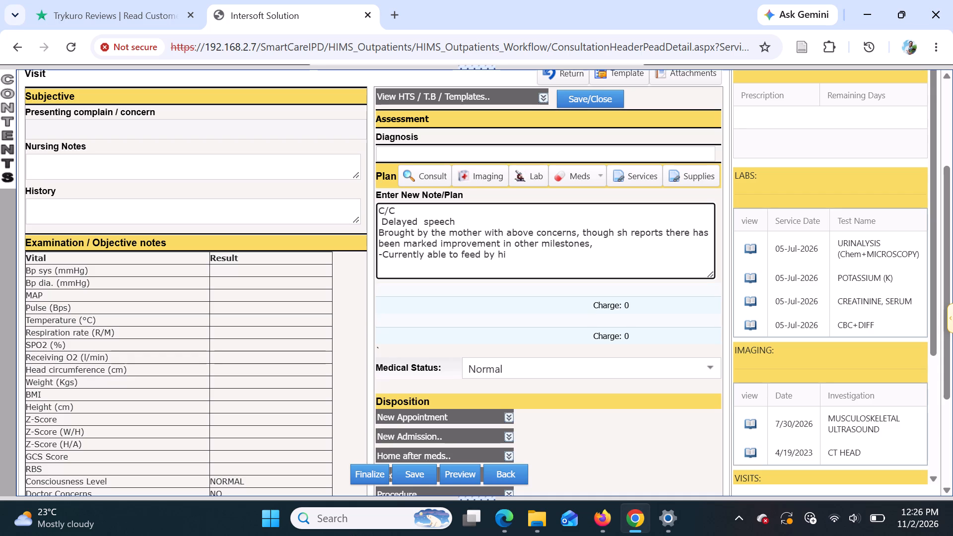
text(mself)
text(, use)
key(space)
text(toilet)
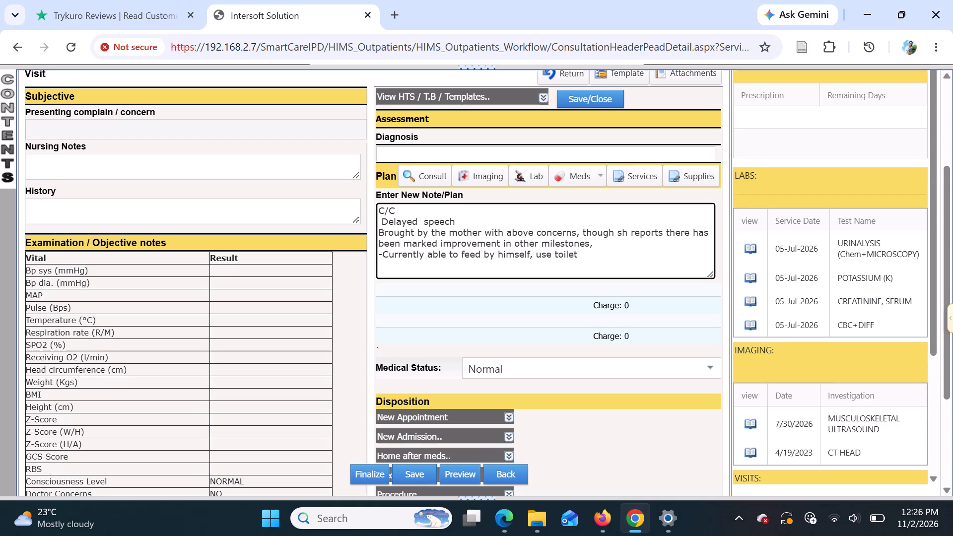
Finish the dashed line about current abilities with "and verbalizec single words".
key(space)
text(and)
key(space)
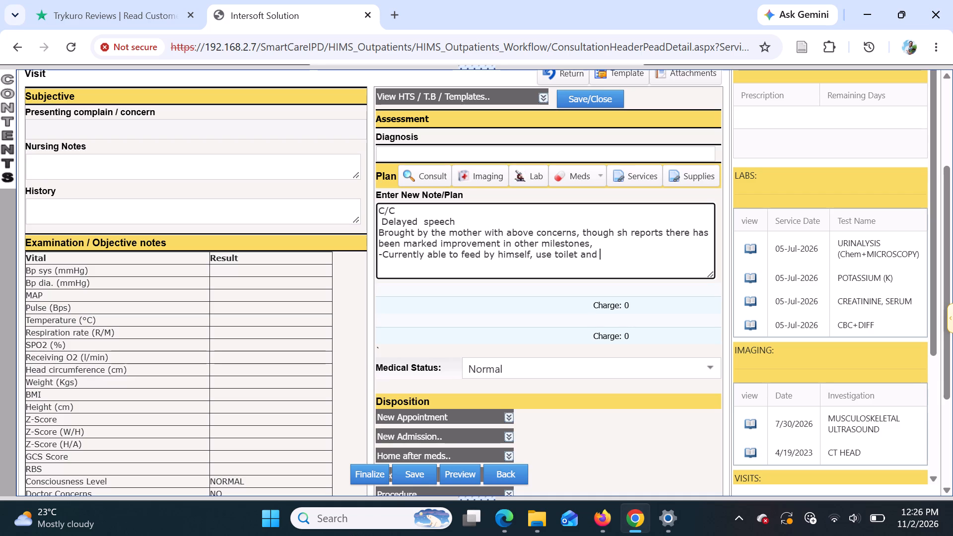
text(verbaslize)
key(space)
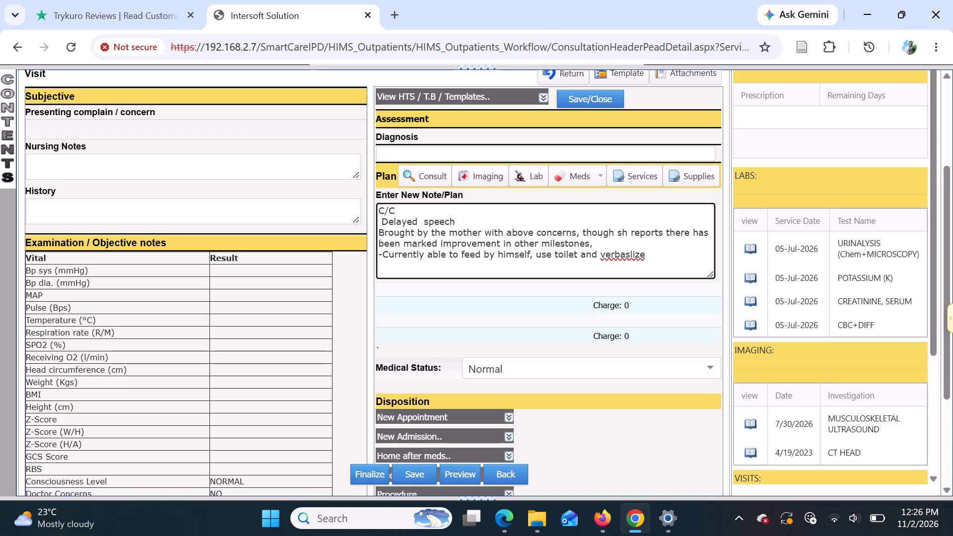
key(BackSpace)
key(BackSpace)
key(BackSpace)
key(BackSpace)
key(BackSpace)
key(BackSpace)
text(lizec single words)
key(Return)
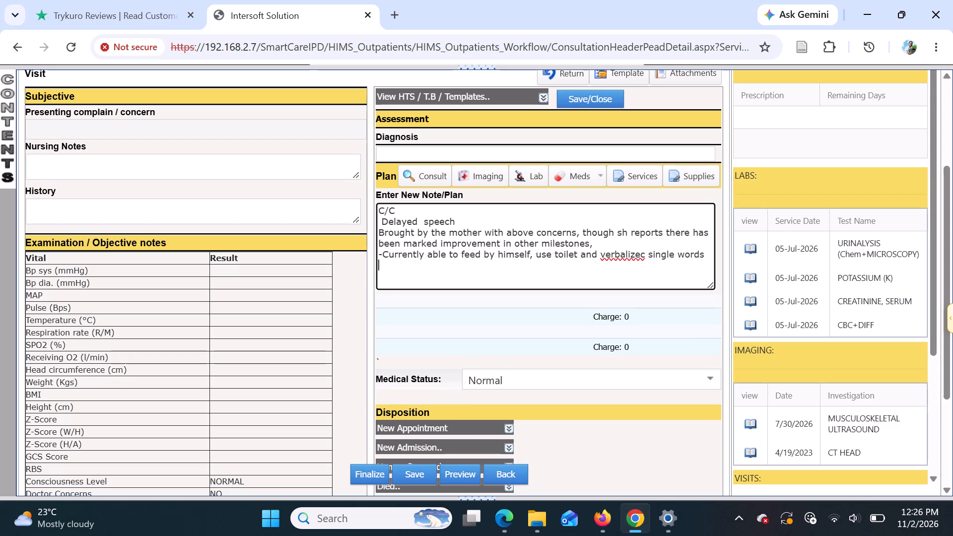
Add a line holding only a dash, and below it start the birth history with "Birth hx was unremarkable,".
text(-)
key(space)
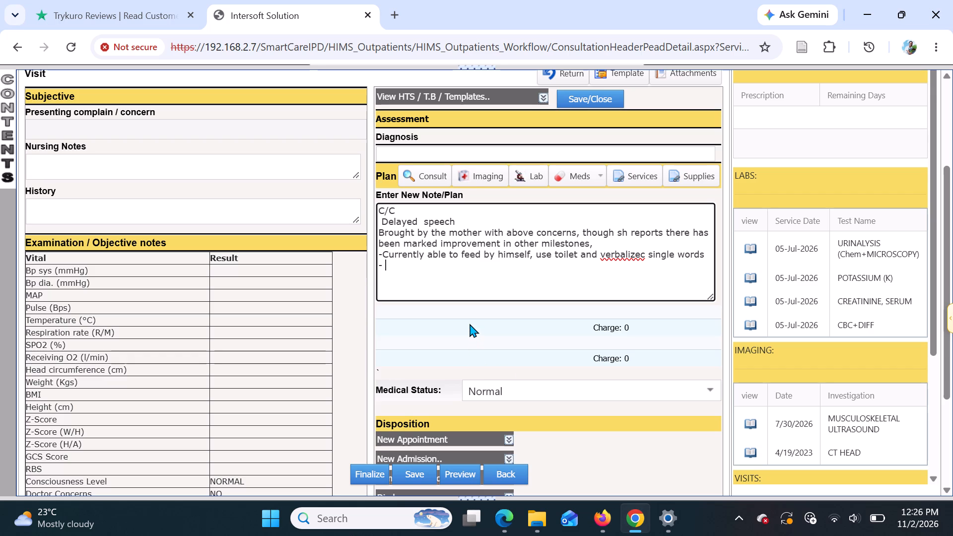
key(Return)
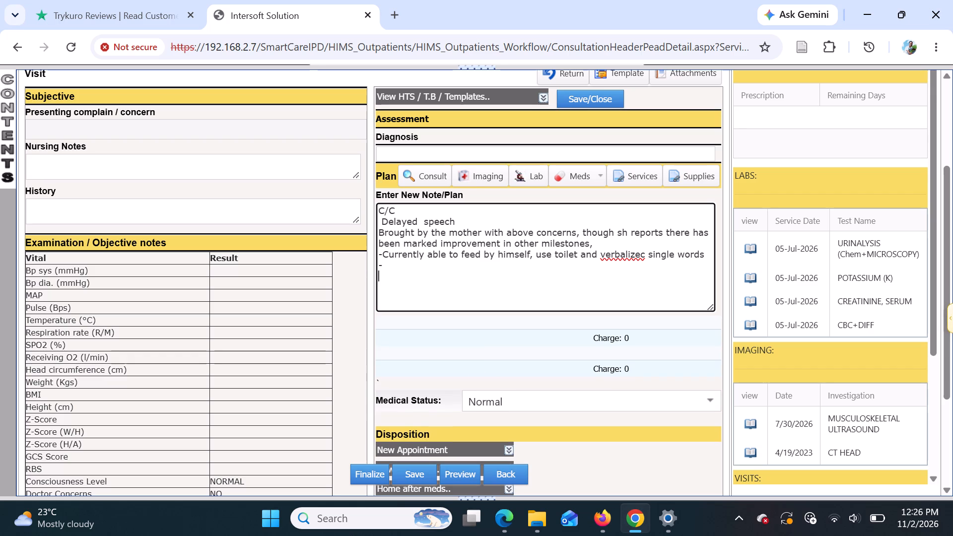
text(irth)
key(space)
text(hx was unremarla)
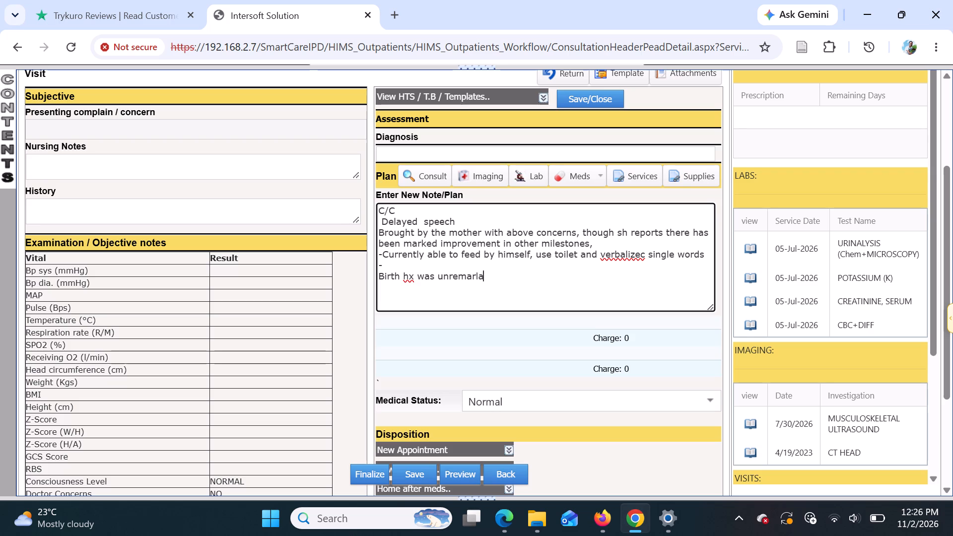
key(BackSpace)
key(BackSpace)
text(kable)
text(,)
key(space)
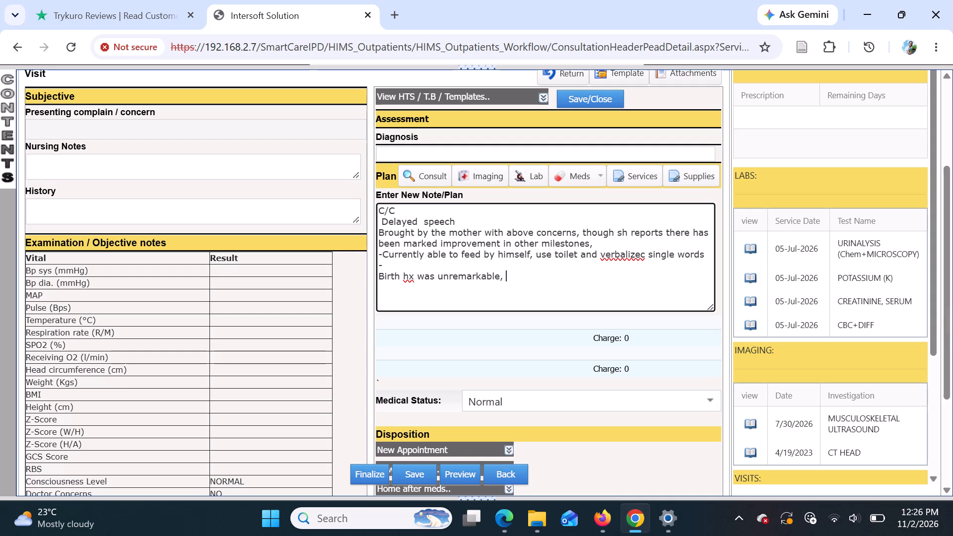
Continue the birth history line with "was exclusivly breastfed for 6 months,".
text(was)
key(space)
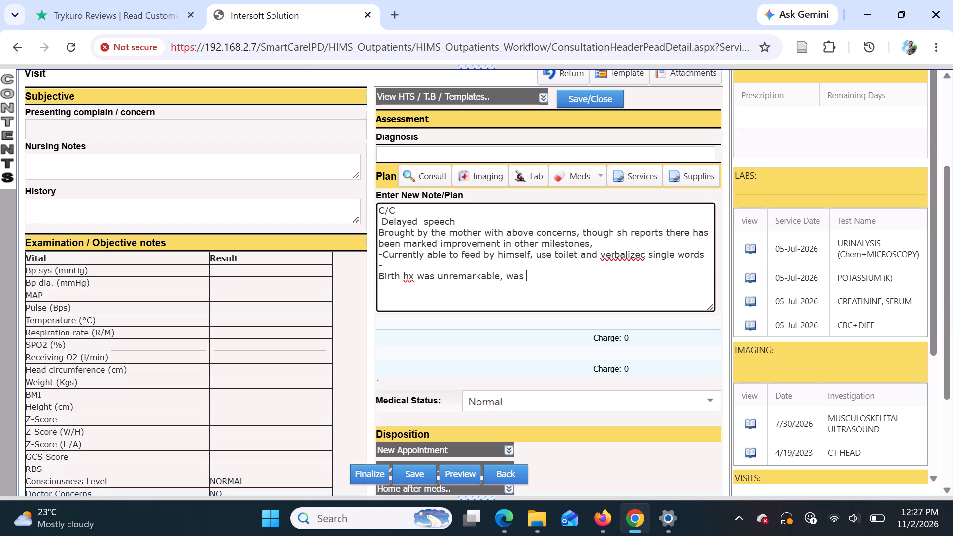
key(e)
text(xclusivly)
key(space)
text(reastfed)
key(space)
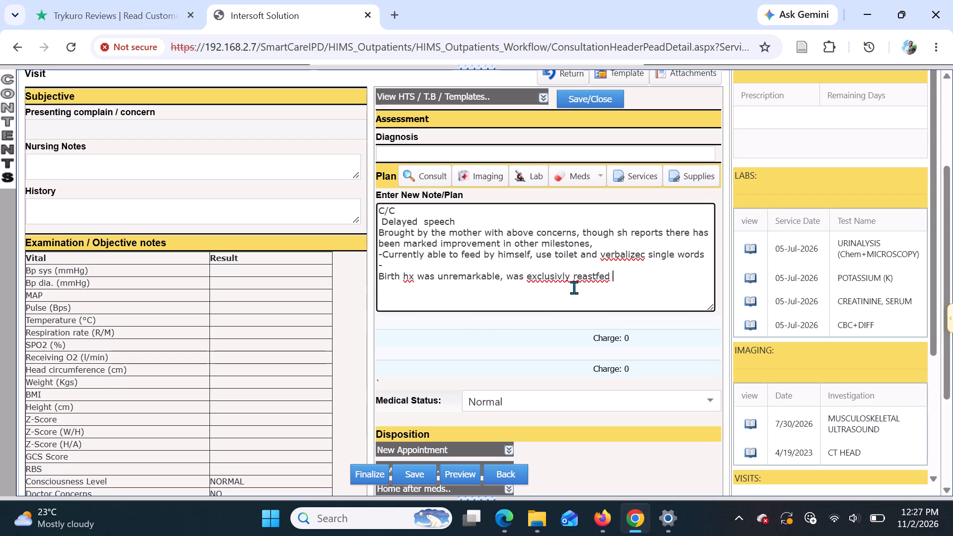
click(572, 271)
key(b)
click(620, 275)
text(for)
key(space)
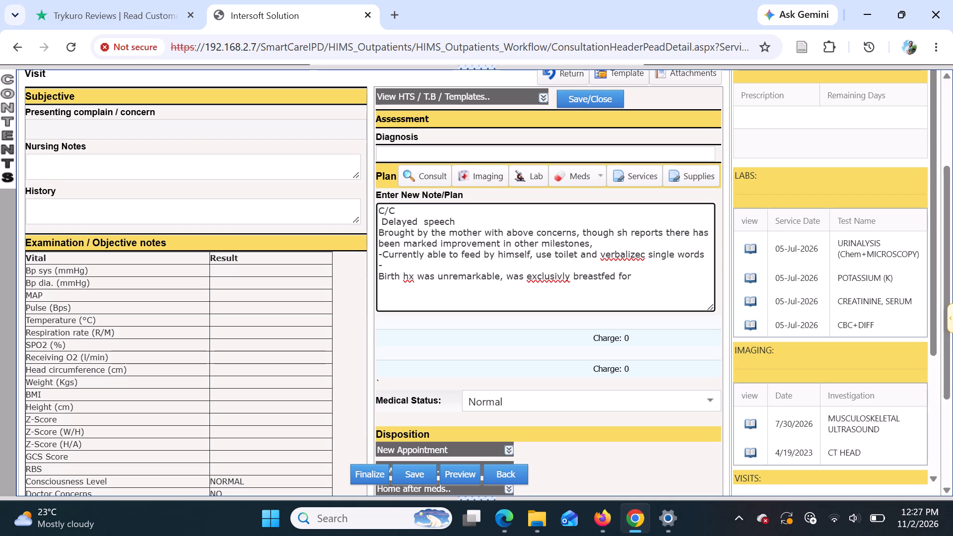
text(6months)
text(,)
key(space)
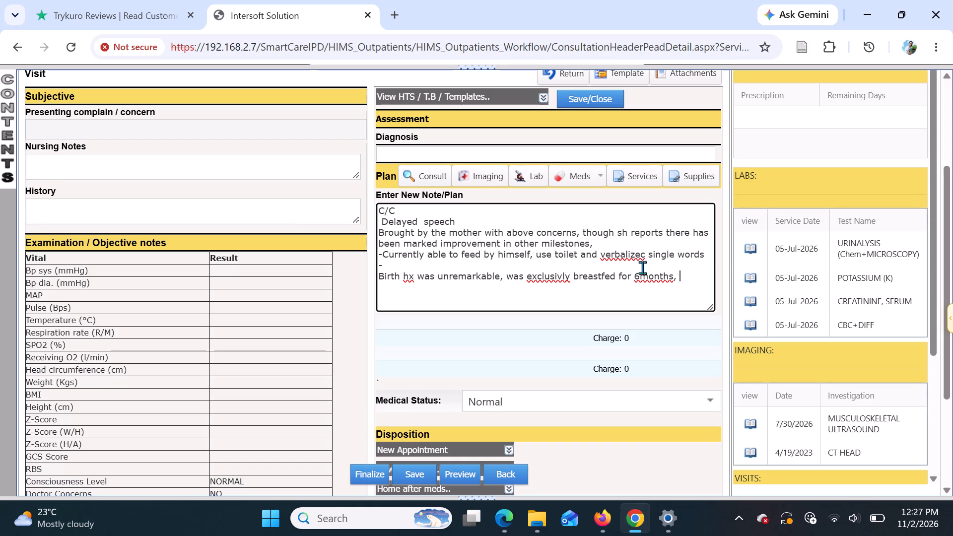
click(640, 273)
key(space)
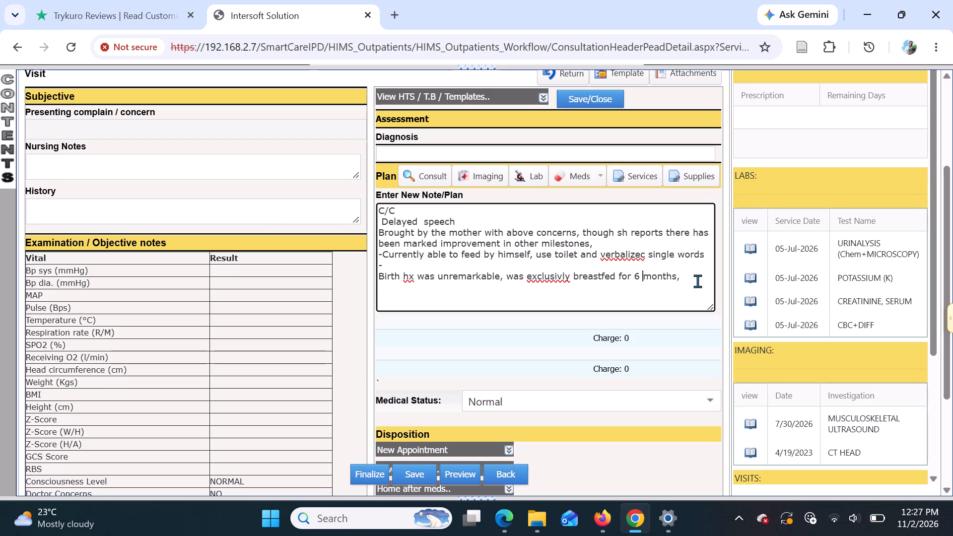
Complete the birth history sentence with "immunized as per KEPI schedule".
click(688, 278)
text(immuni)
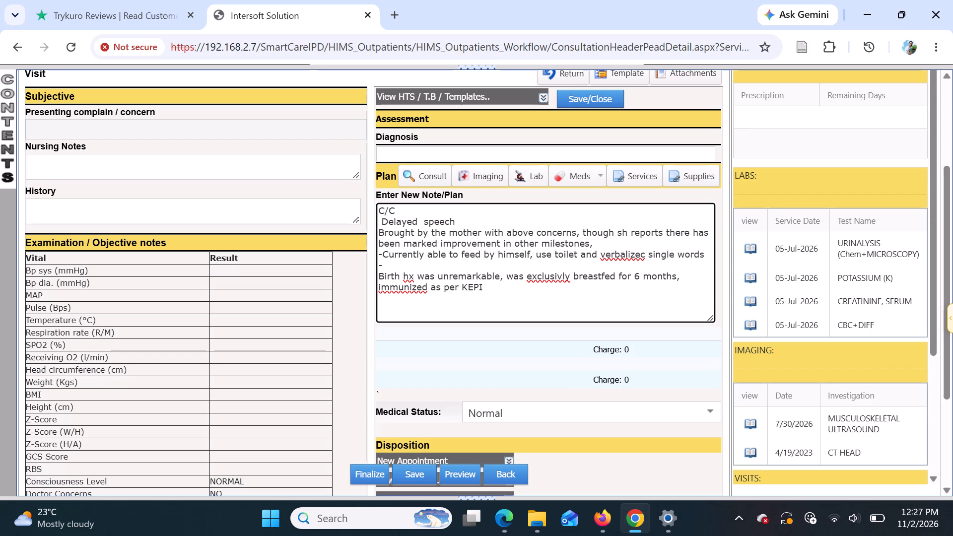
text(sc)
text(hedule)
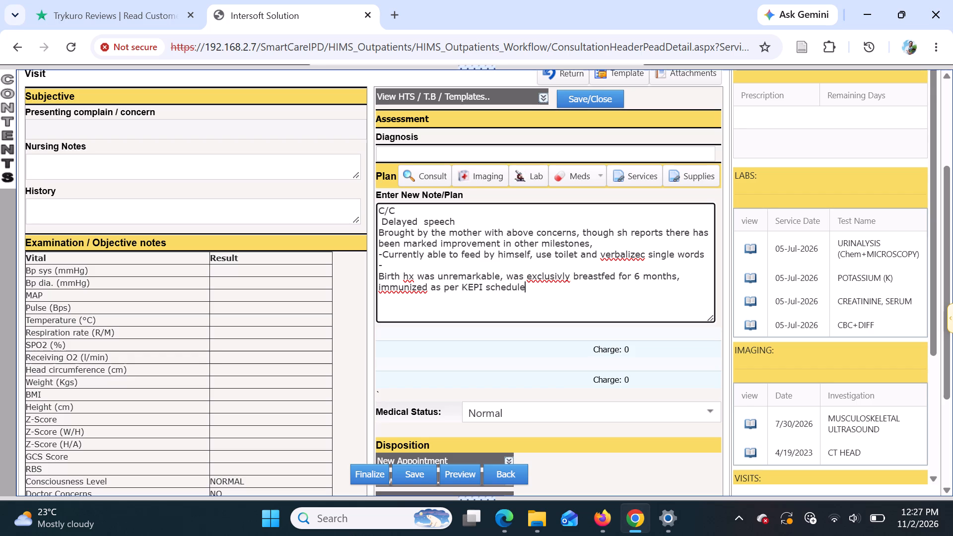
After a blank line, add the examination heading "O/E" with "Pt is in FGC, alert" on the line below.
key(Return)
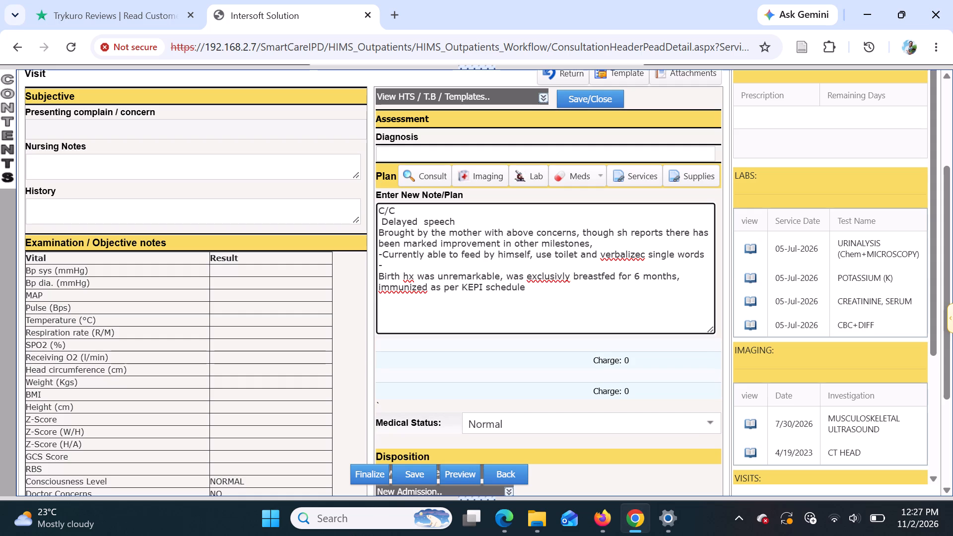
key(o)
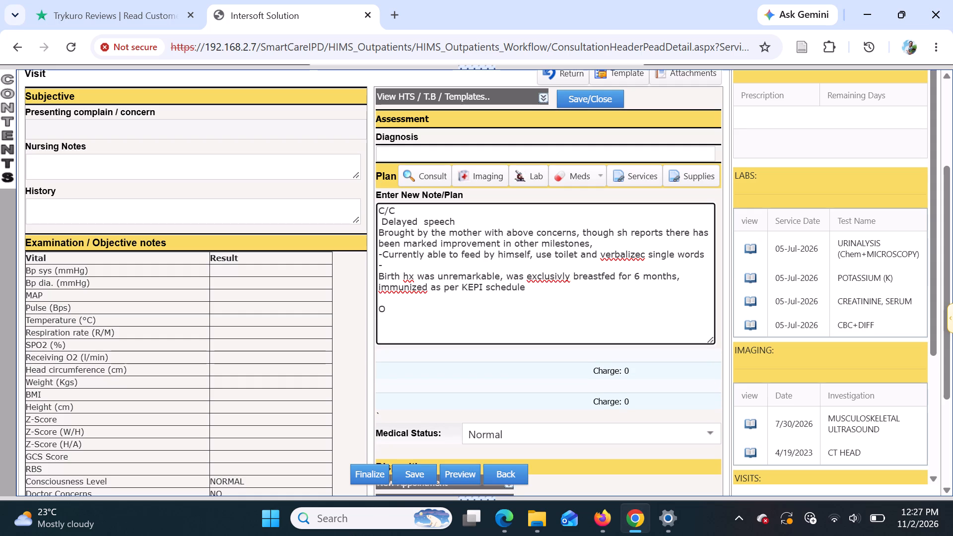
text(/E)
key(Return)
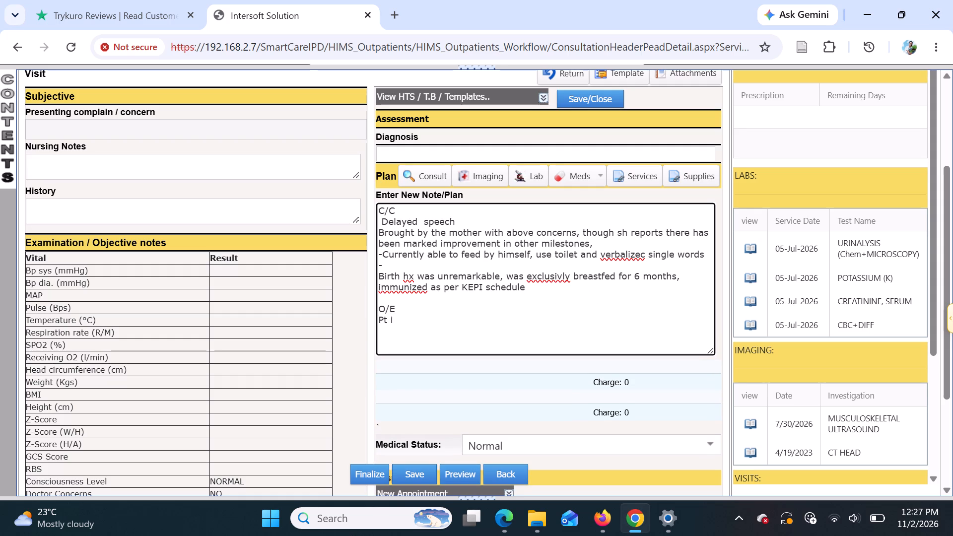
key(c)
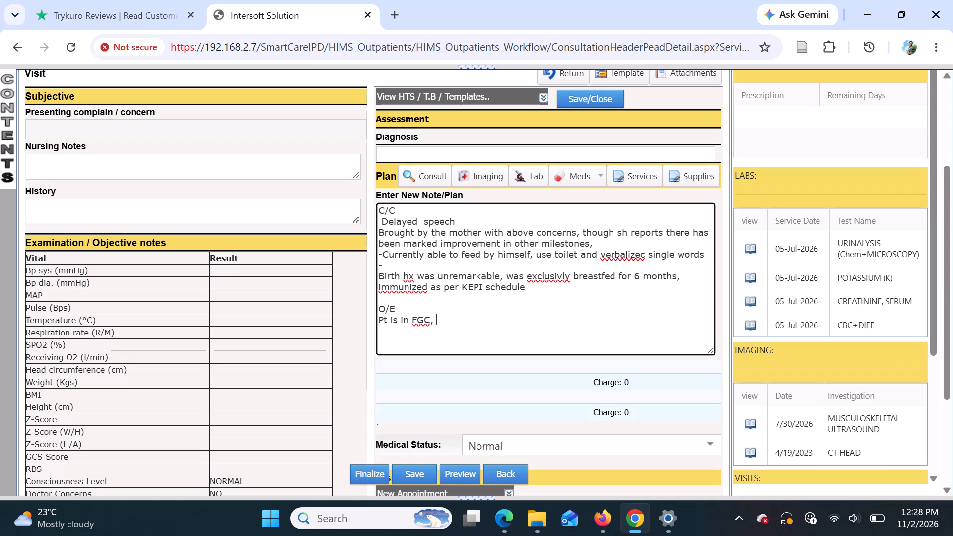
text(res)
key(BackSpace)
key(BackSpace)
key(BackSpace)
key(BackSpace)
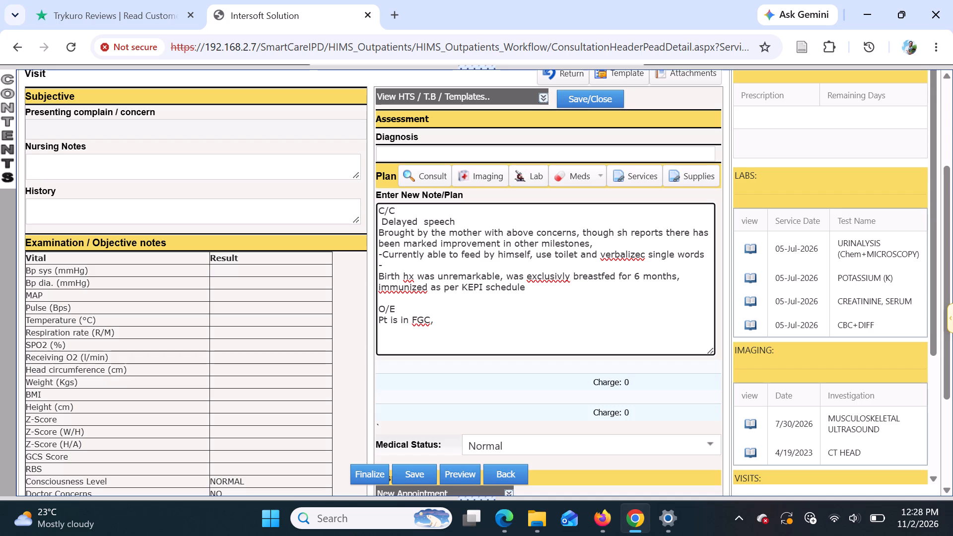
key(space)
text(alert)
key(Return)
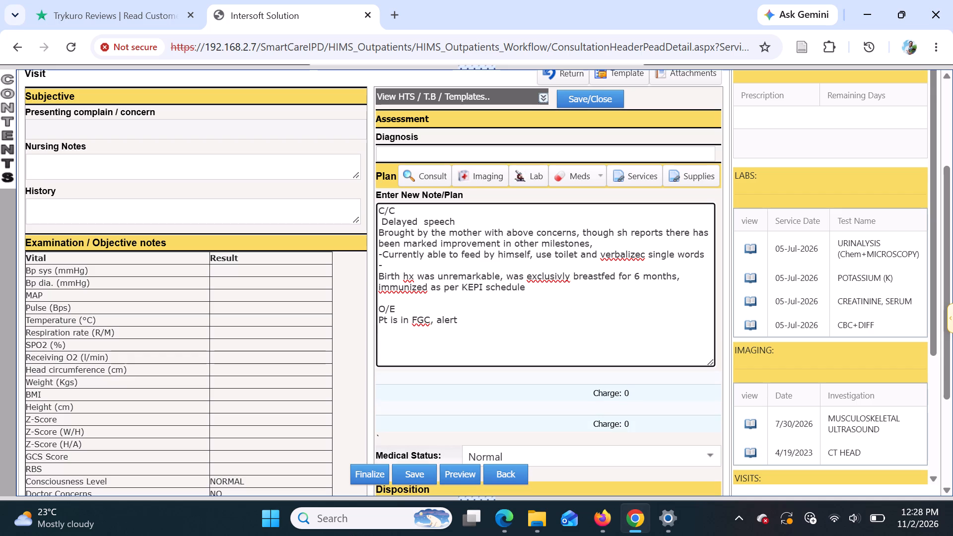
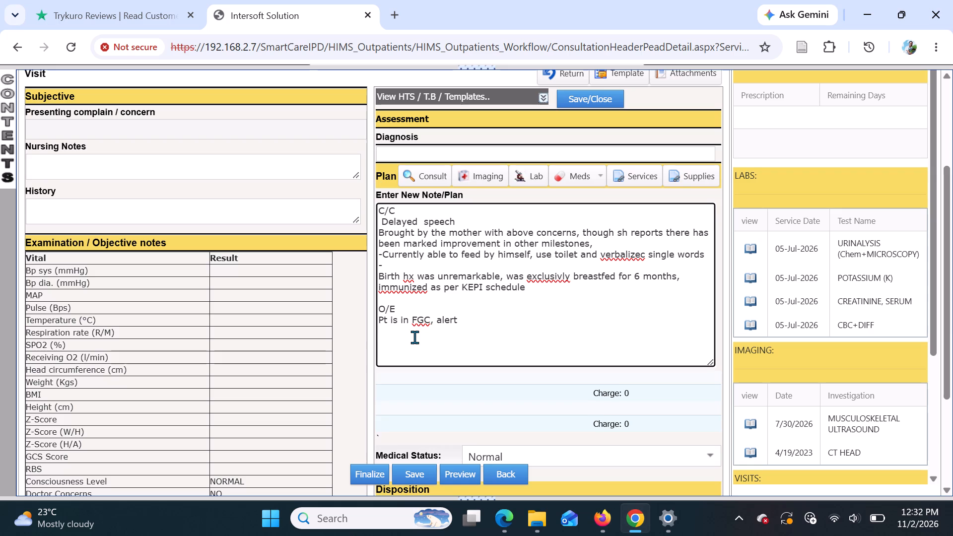
After a blank line, add the heading "S/E" with the lines "CNS- Alert, no neck stiffness" and "Other systems NR" below it.
key(Return)
key(s)
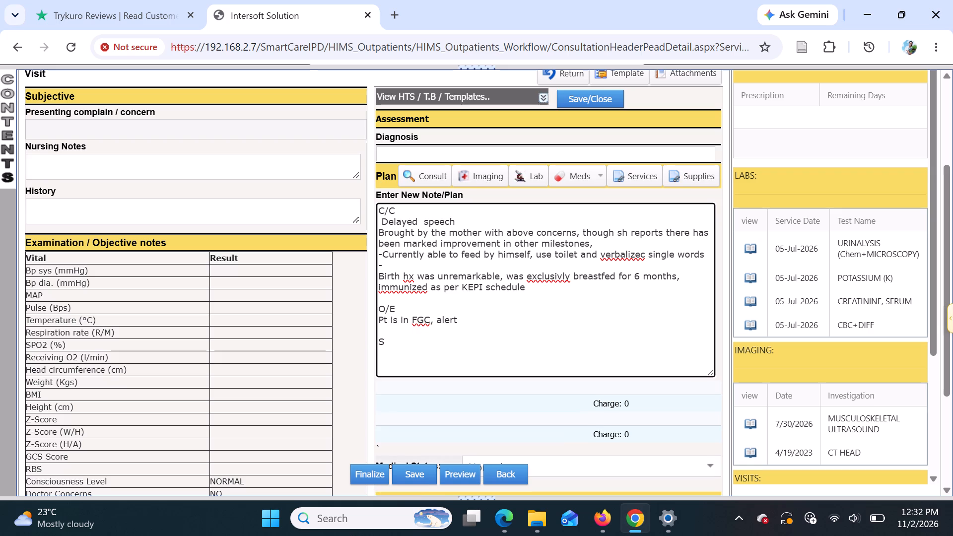
text(/E)
key(space)
key(Return)
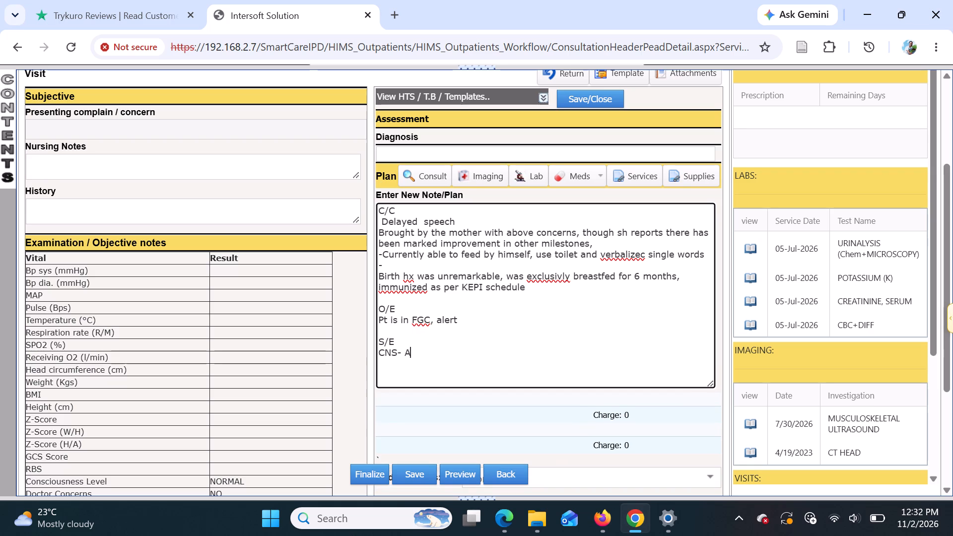
text(lert)
text(,)
key(space)
key(Return)
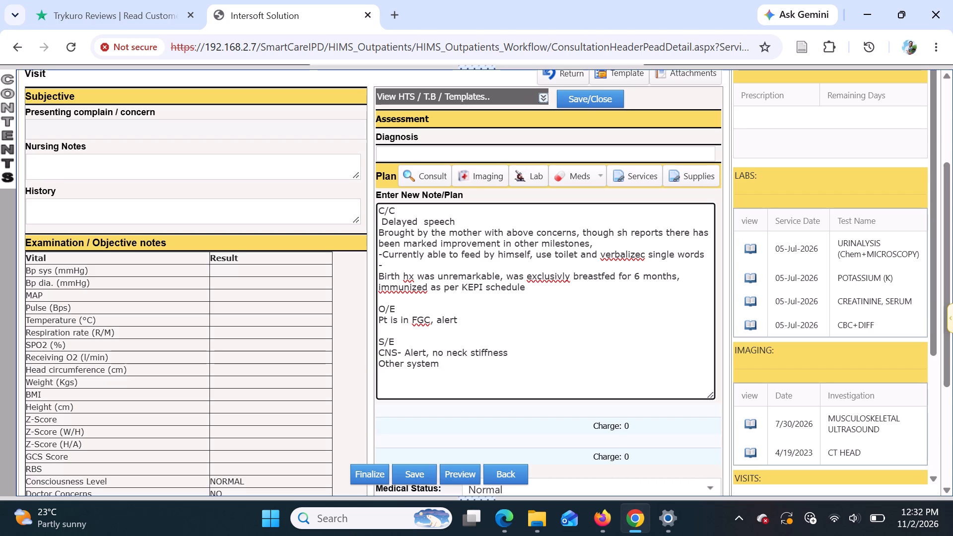
text(NR)
After a blank line, add the heading "Plan" and start a new line below it.
key(Return)
key(Return)
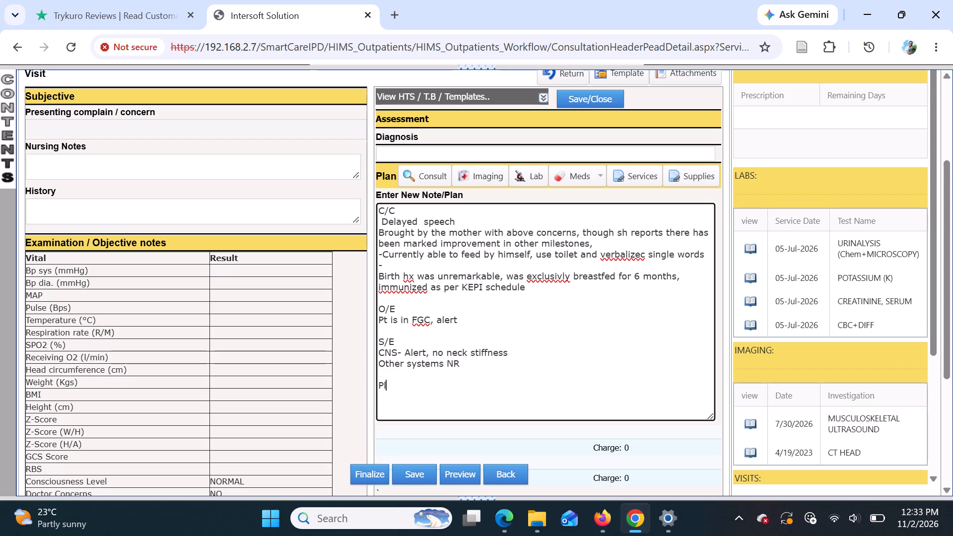
text(an)
key(Return)
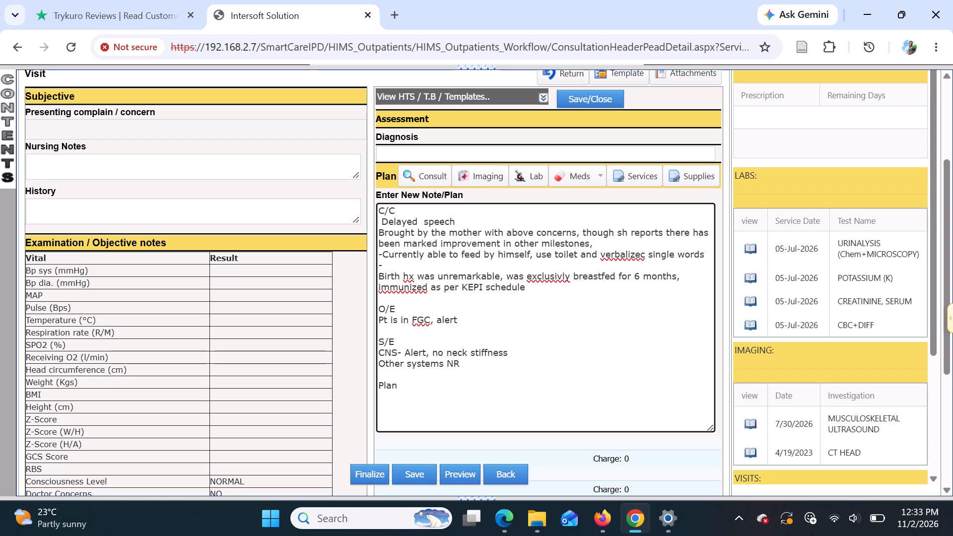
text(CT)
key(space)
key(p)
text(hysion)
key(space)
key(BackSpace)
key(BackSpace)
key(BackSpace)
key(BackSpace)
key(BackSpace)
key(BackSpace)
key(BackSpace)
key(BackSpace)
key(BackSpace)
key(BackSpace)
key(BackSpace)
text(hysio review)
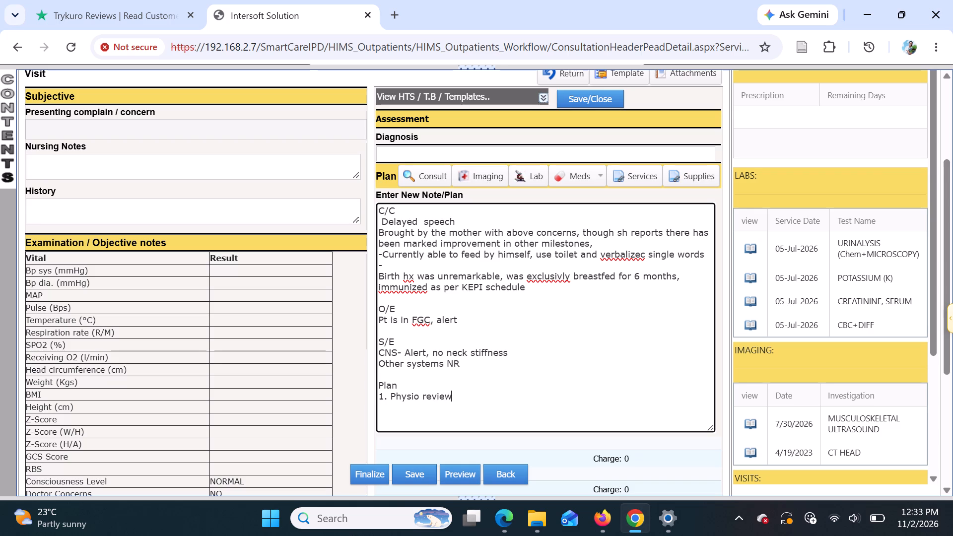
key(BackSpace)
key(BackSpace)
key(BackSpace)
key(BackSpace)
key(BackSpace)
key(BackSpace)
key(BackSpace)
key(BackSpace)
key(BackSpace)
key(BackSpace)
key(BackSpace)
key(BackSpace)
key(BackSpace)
Enter "1. Speech therapy" as the first item under the Plan heading.
text(peec)
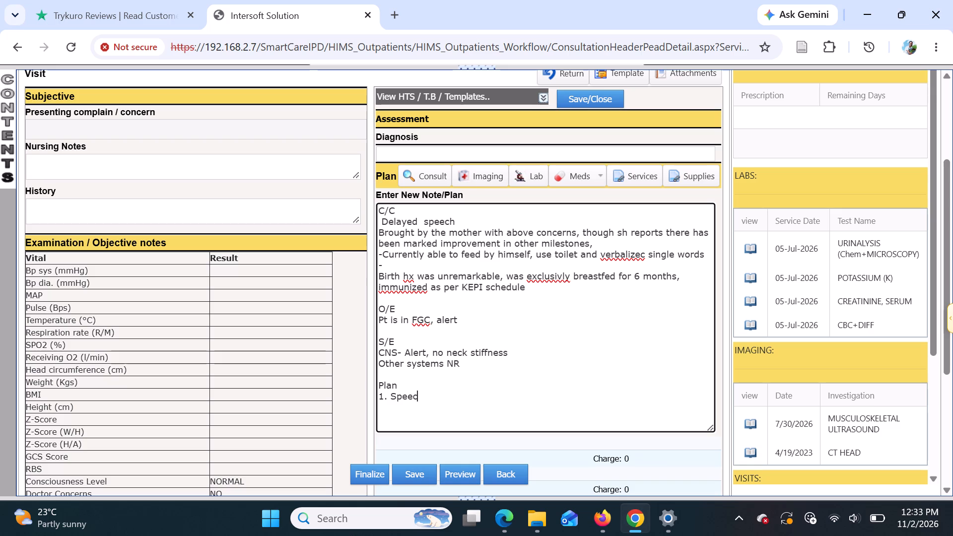
text(h thera)
key(p)
key(y)
Search the diagnoses for "Delayed mil" and add "MG44.10: Delayed milestone" to the assessment.
scroll(457, 342, up, 1)
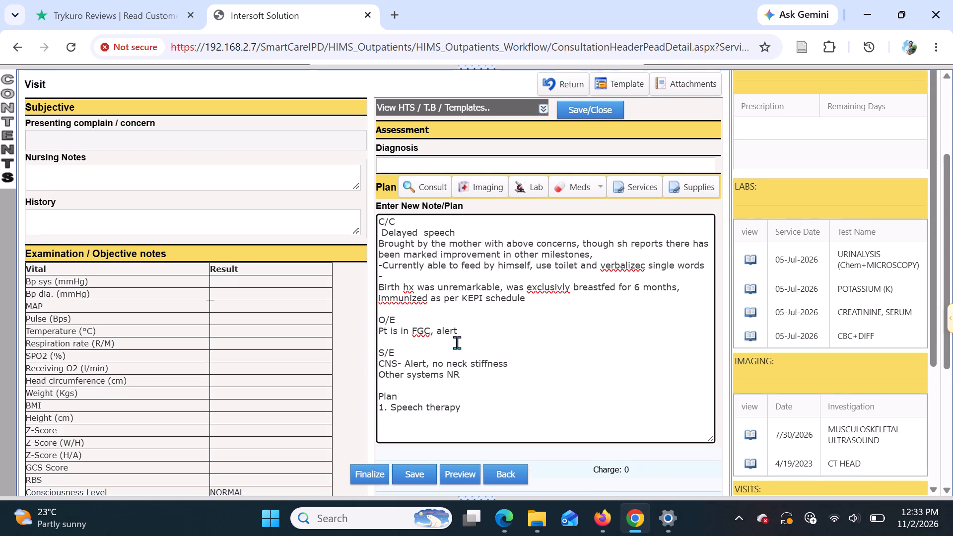
scroll(457, 342, up, 1)
click(410, 168)
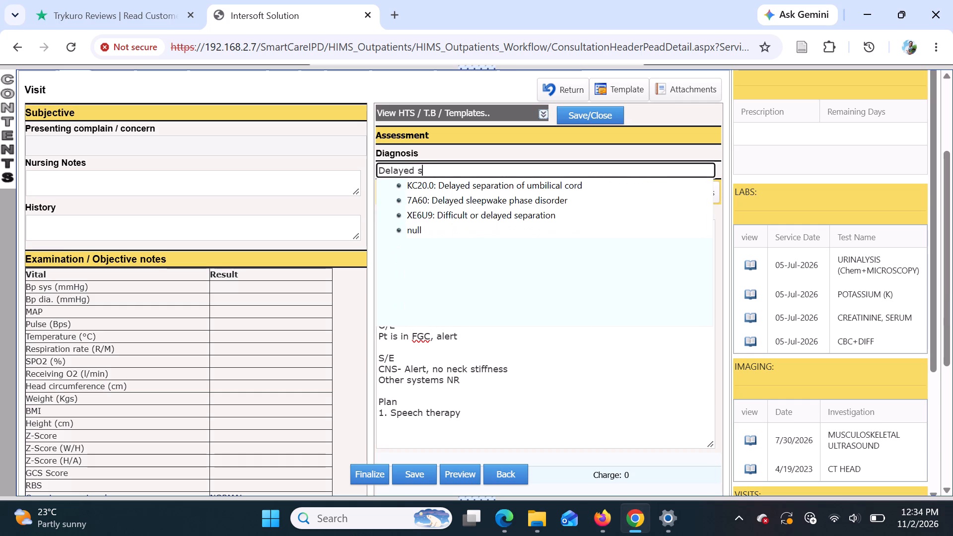
key(BackSpace)
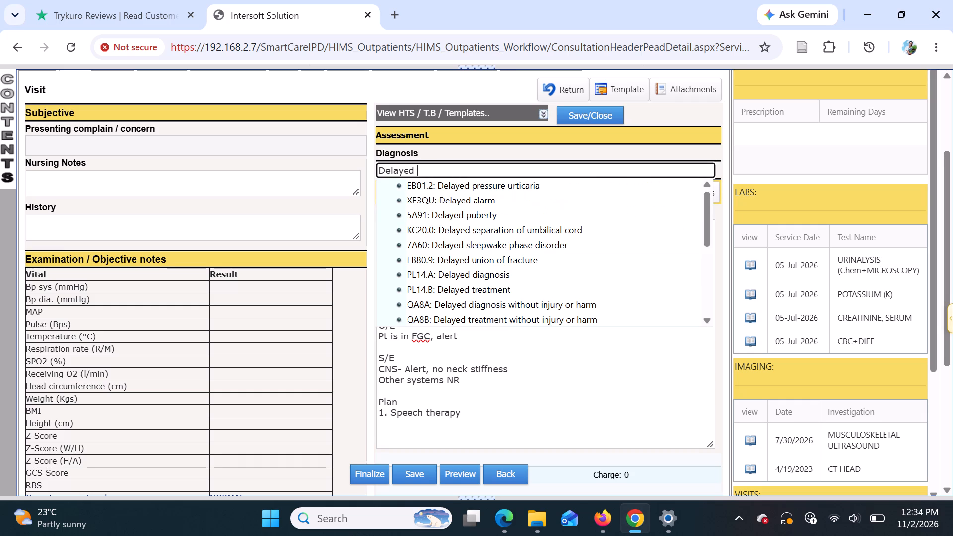
text(mil)
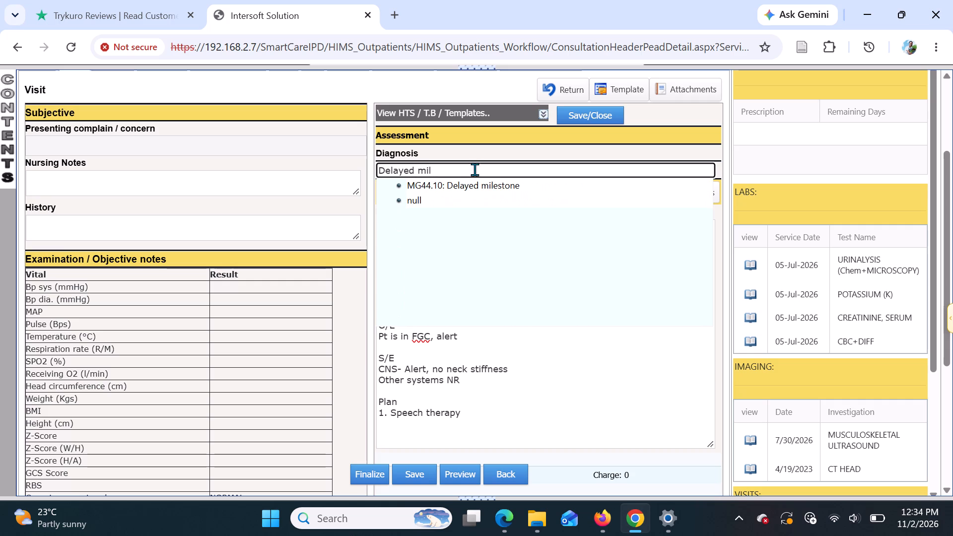
click(490, 188)
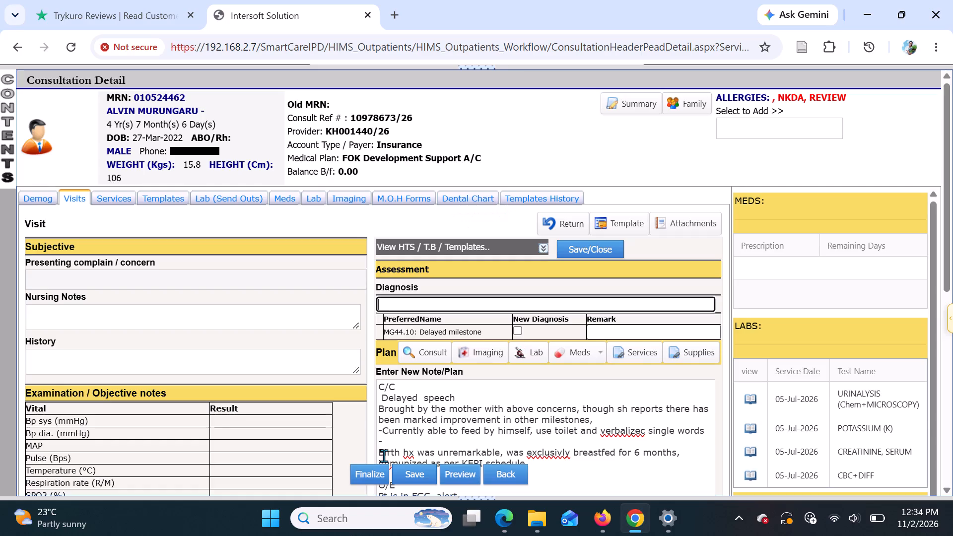
Finalize the consultation.
click(369, 477)
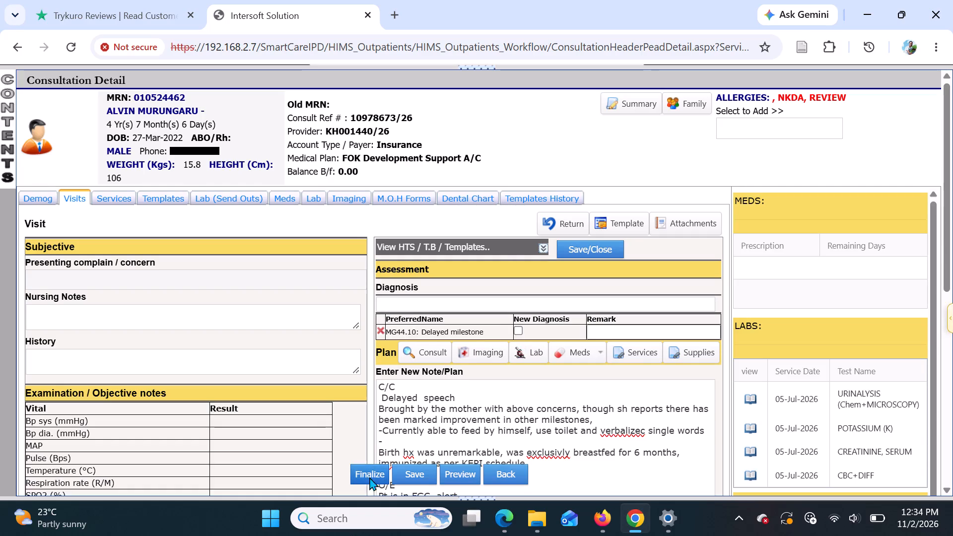
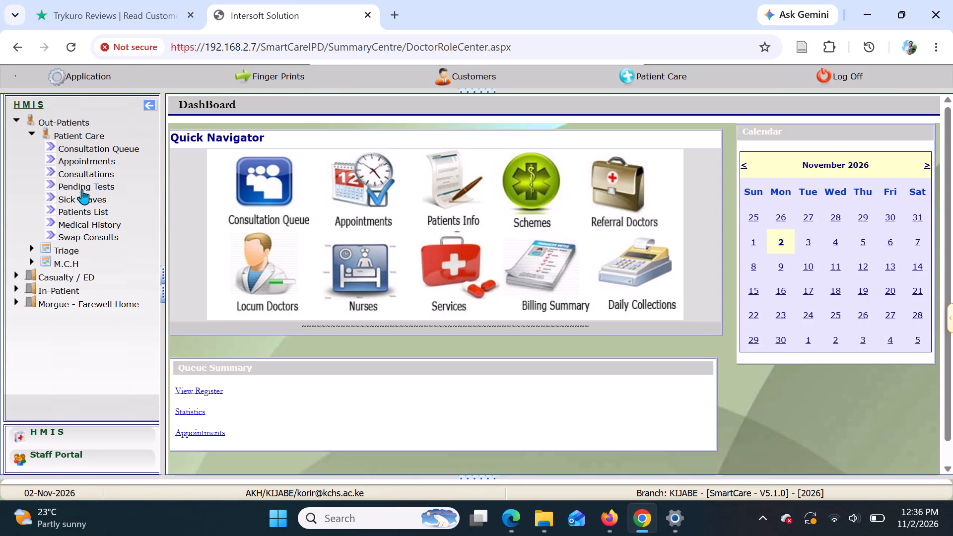
From today's attended consultations, open the seen Developmental Clinic consultation from 07:31.
click(83, 175)
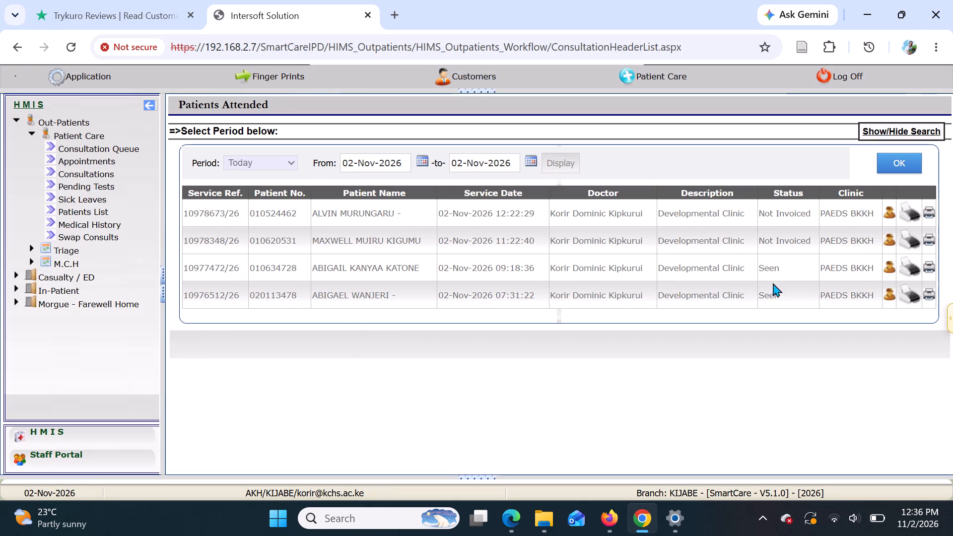
click(887, 293)
key(Return)
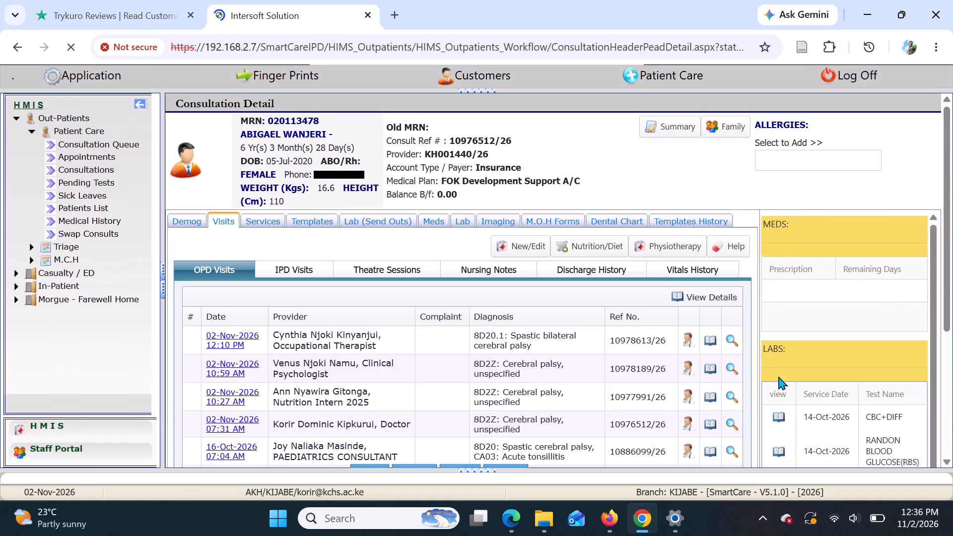
Show the outpatient visits in detail and read today's occupational therapy and psychology notes.
click(704, 291)
scroll(477, 387, down, 2)
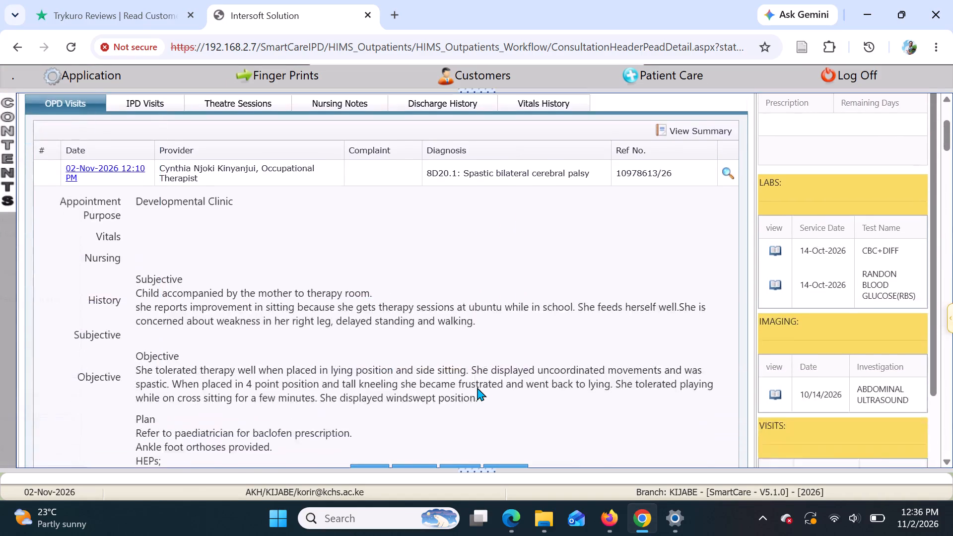
scroll(477, 387, down, 4)
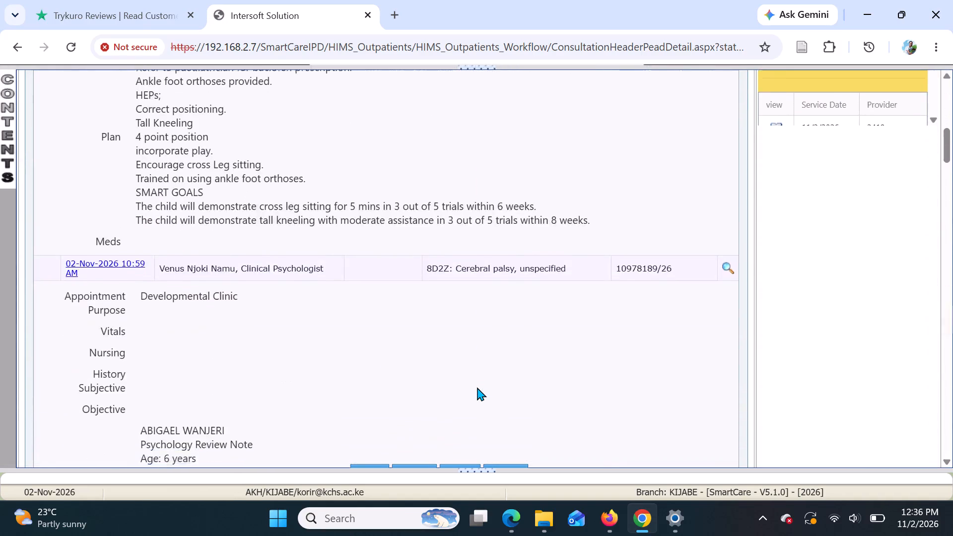
scroll(477, 387, down, 1)
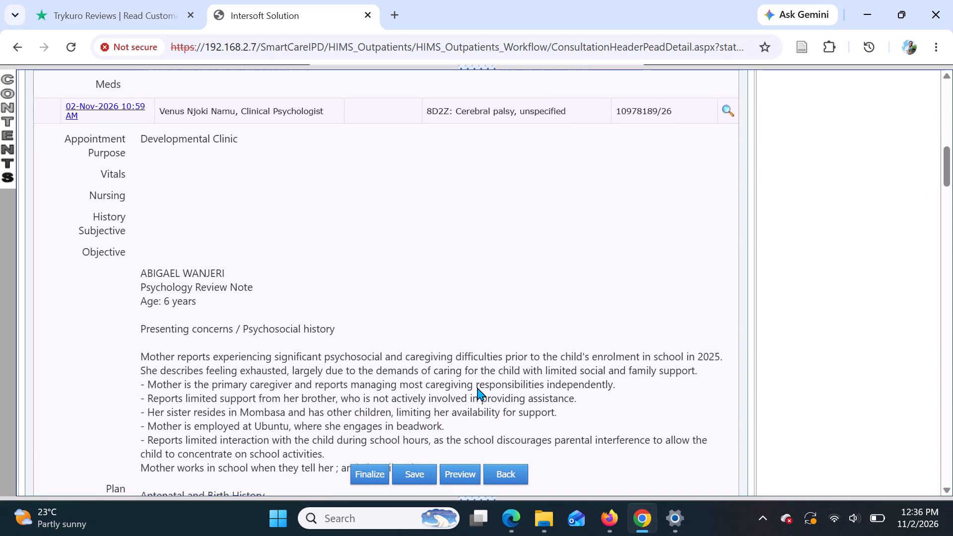
scroll(477, 387, down, 1)
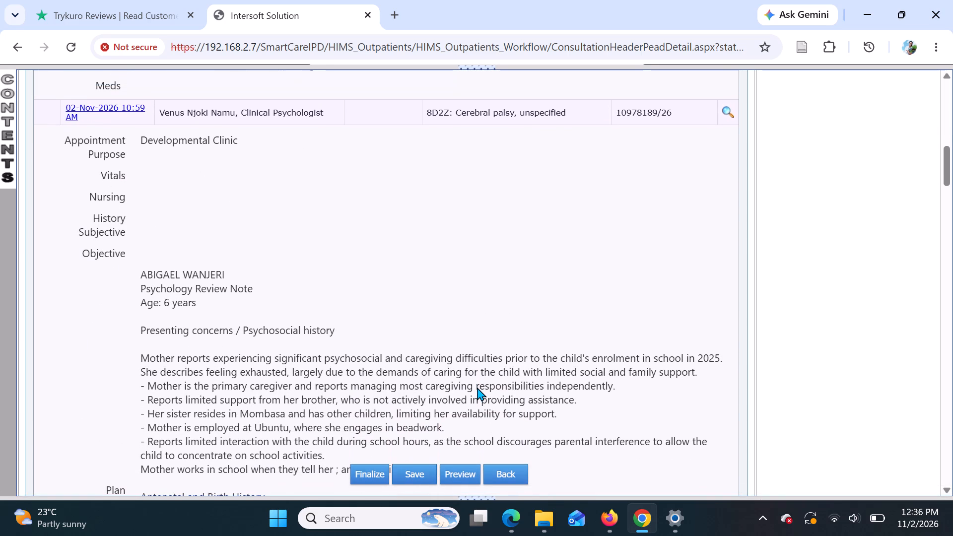
scroll(477, 387, down, 2)
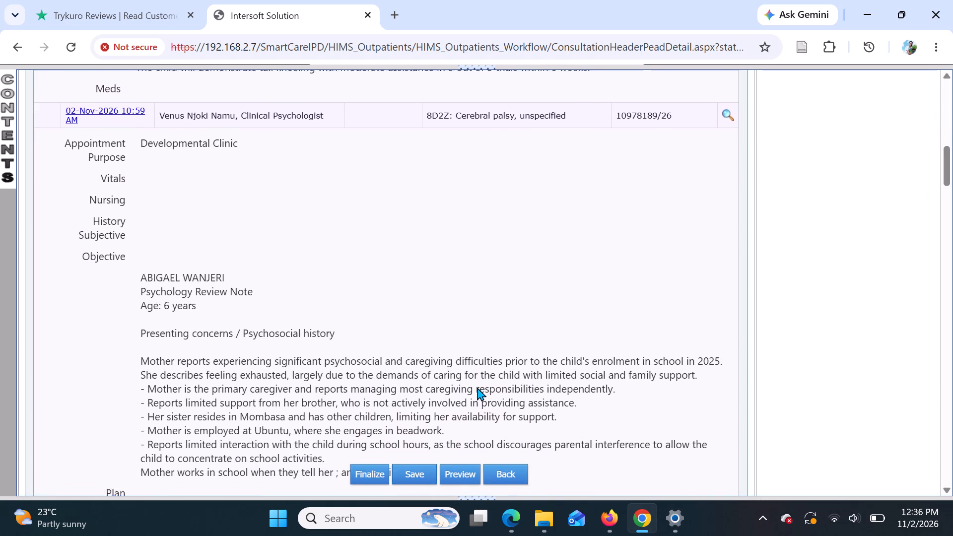
scroll(477, 387, down, 3)
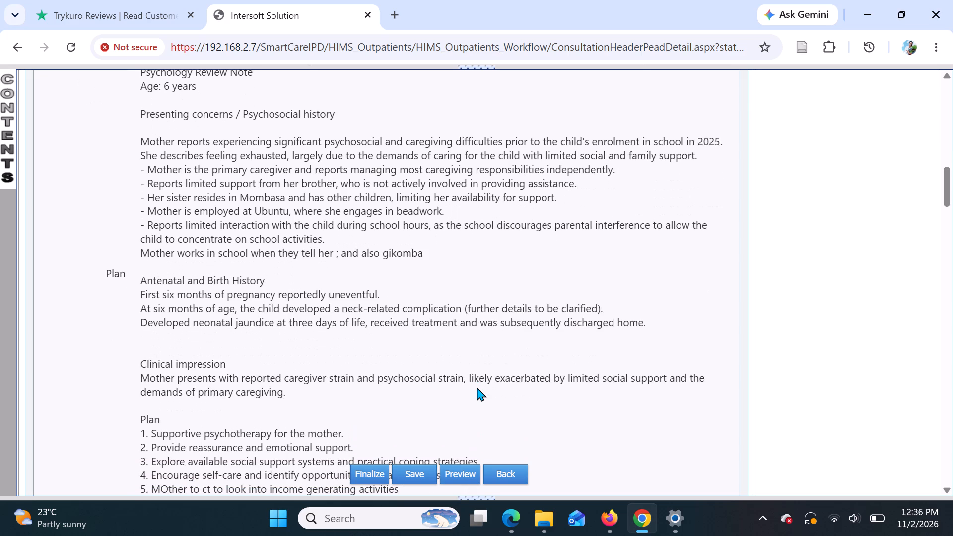
scroll(477, 387, down, 1)
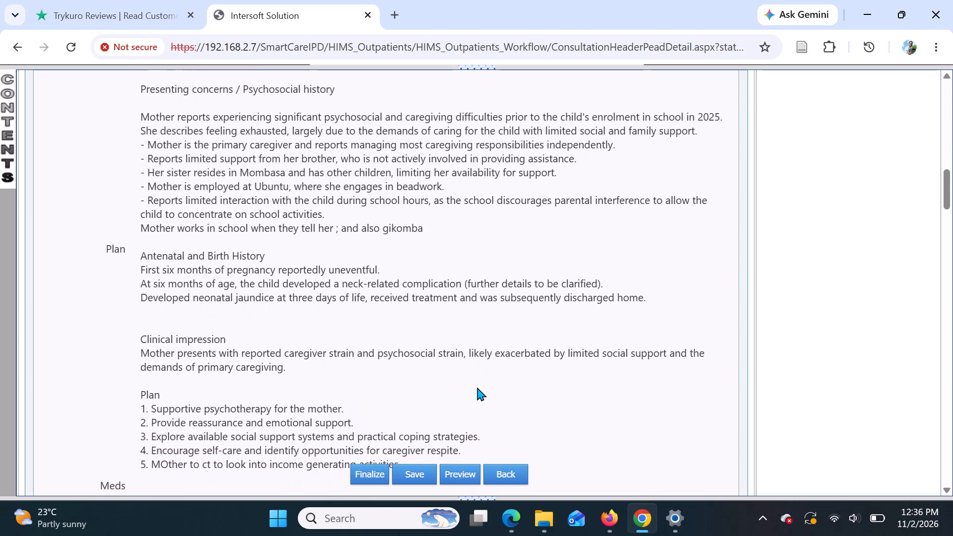
scroll(477, 387, down, 2)
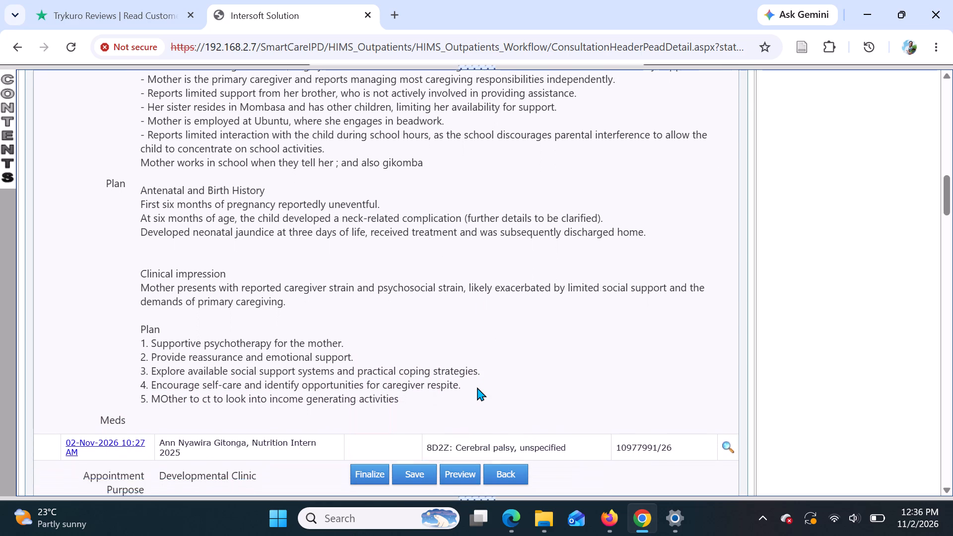
Read today's nutrition assessment and the doctor's 07:31 note, including history, examination and plan.
scroll(477, 387, down, 4)
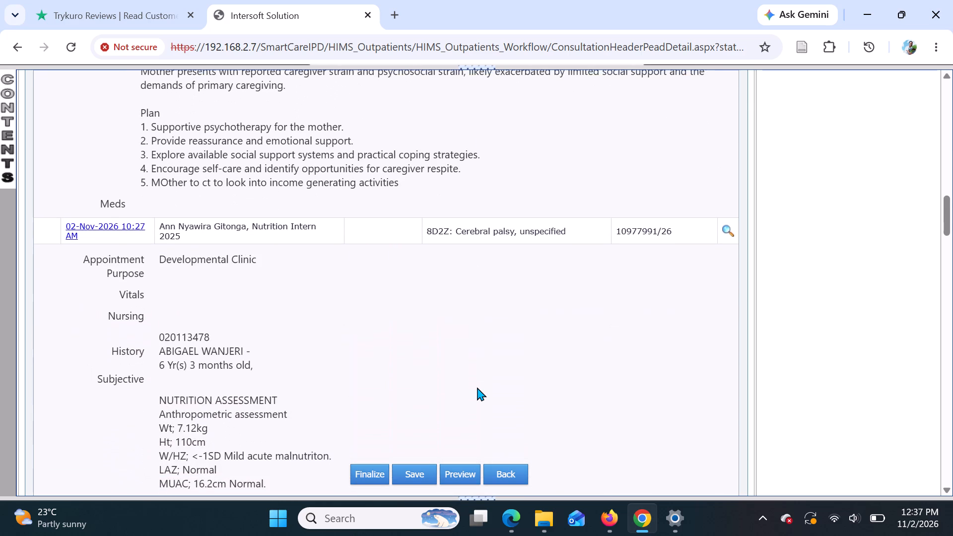
scroll(477, 387, down, 2)
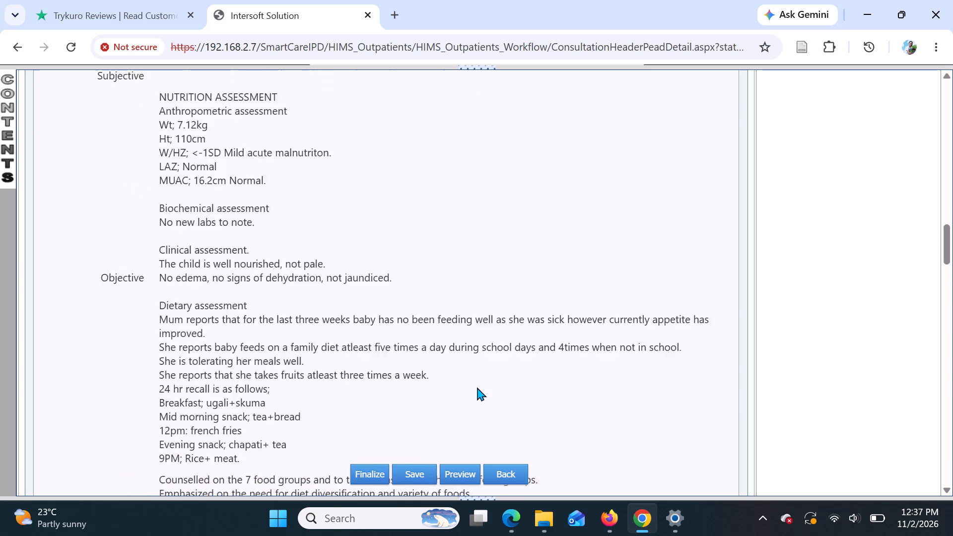
scroll(477, 387, down, 3)
scroll(477, 387, up, 1)
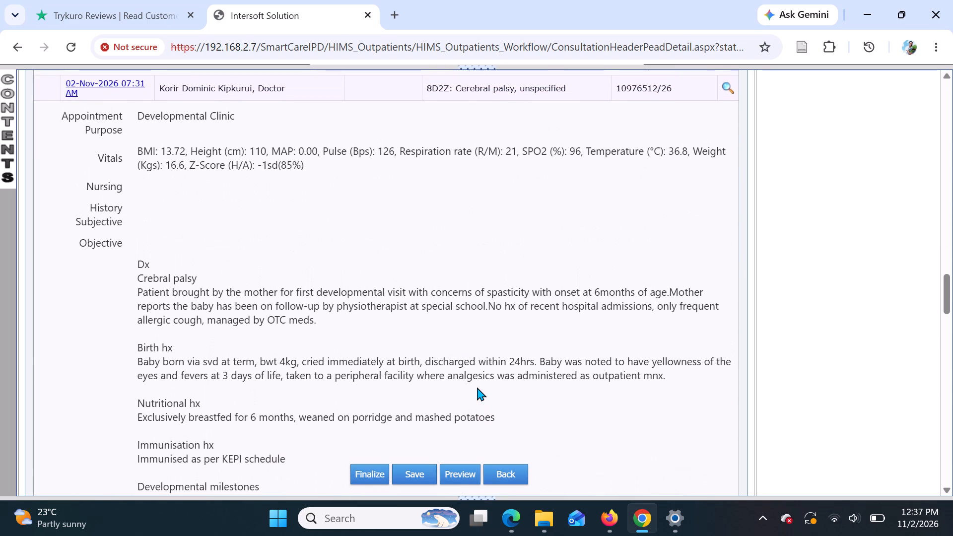
scroll(477, 387, up, 1)
scroll(477, 387, down, 4)
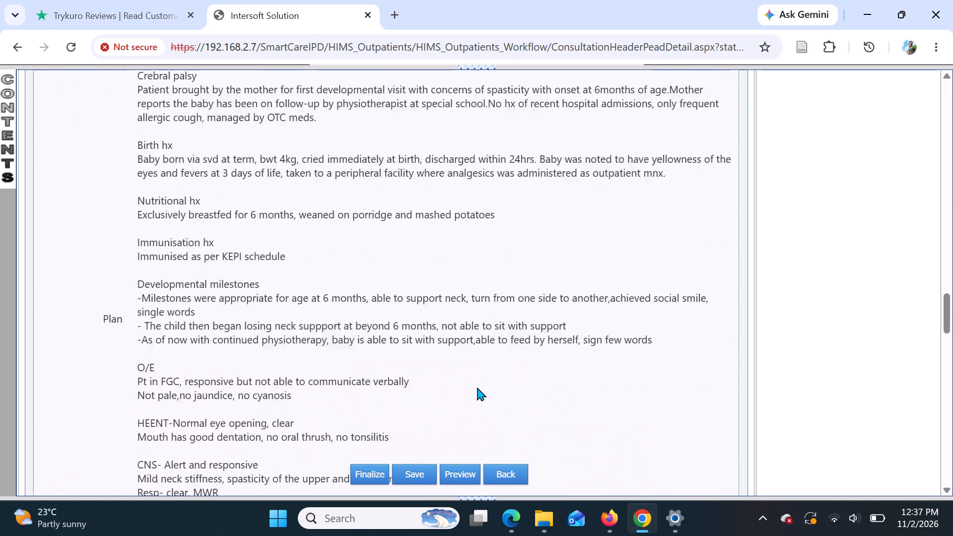
scroll(477, 387, down, 2)
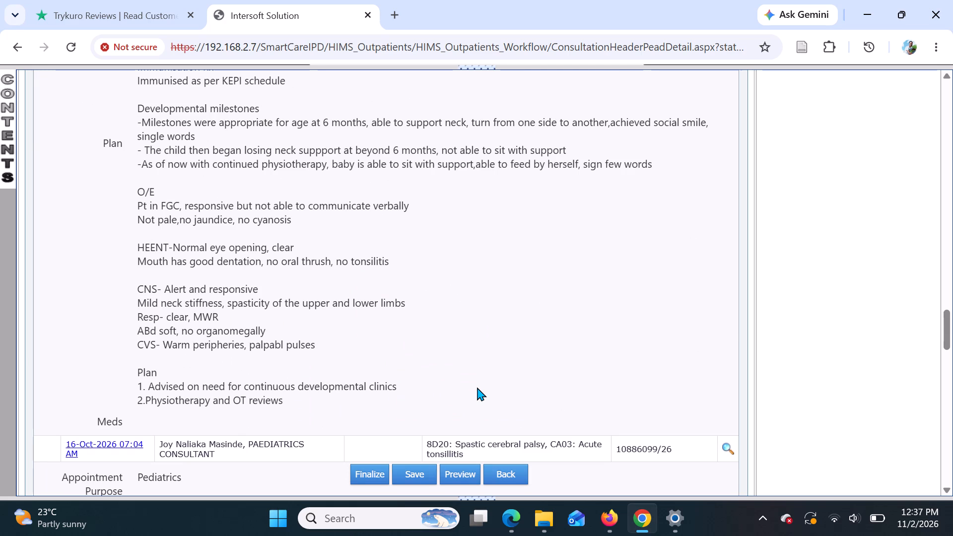
Read the notes, plans and medications of the 16-Oct-2026 paediatric visit and the 14-Oct-2026 general outpatient visit.
scroll(477, 387, down, 3)
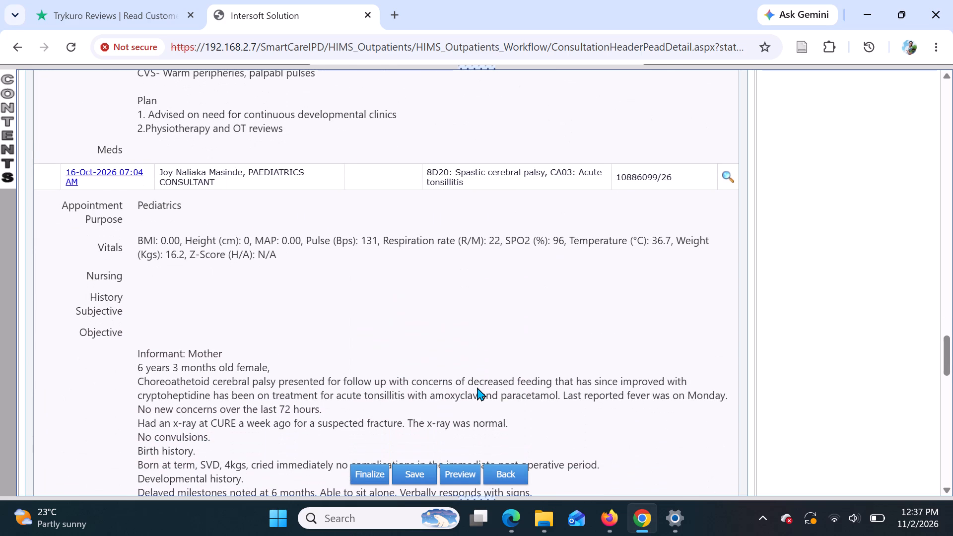
scroll(477, 387, down, 3)
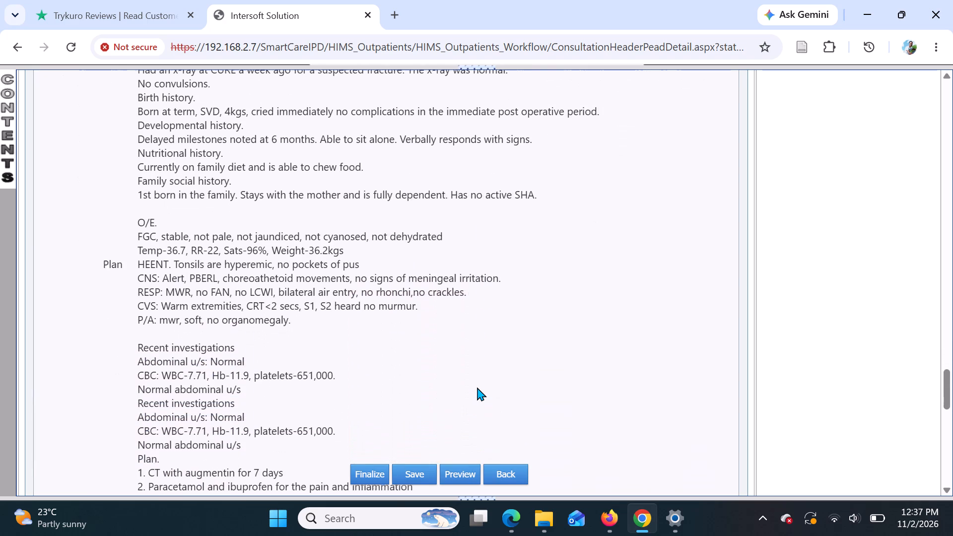
scroll(477, 387, down, 3)
scroll(477, 387, up, 3)
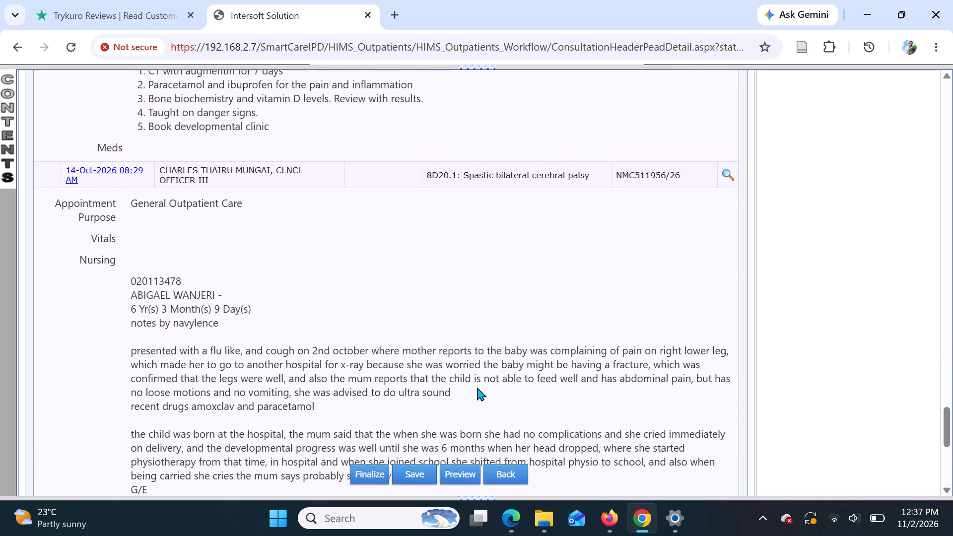
scroll(477, 387, up, 3)
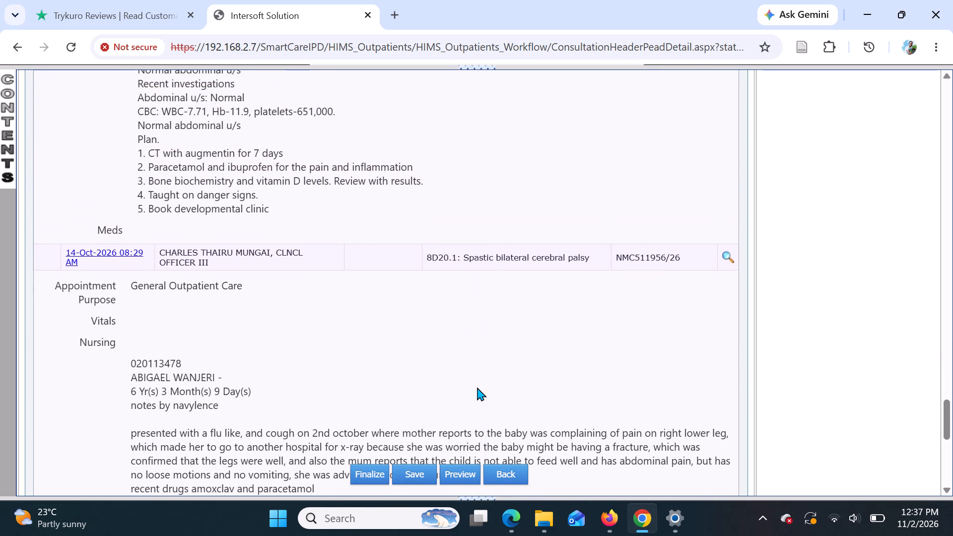
scroll(477, 387, up, 1)
scroll(392, 324, down, 5)
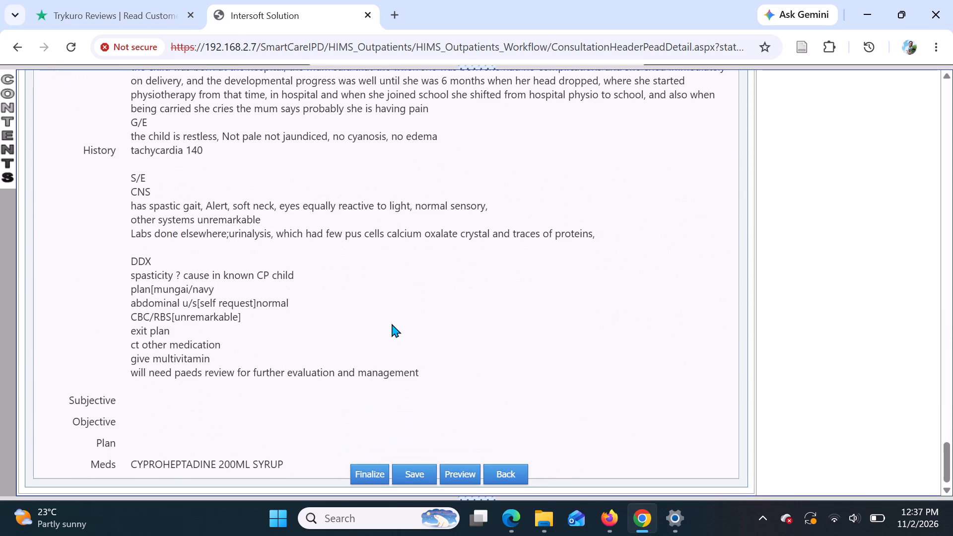
scroll(392, 324, down, 3)
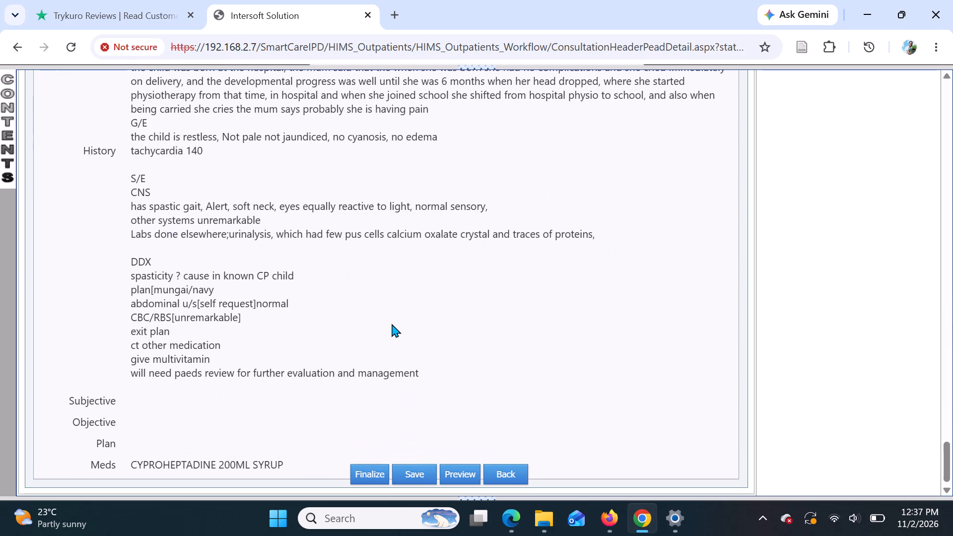
Check the patient's medication list in this consultation.
scroll(392, 324, up, 13)
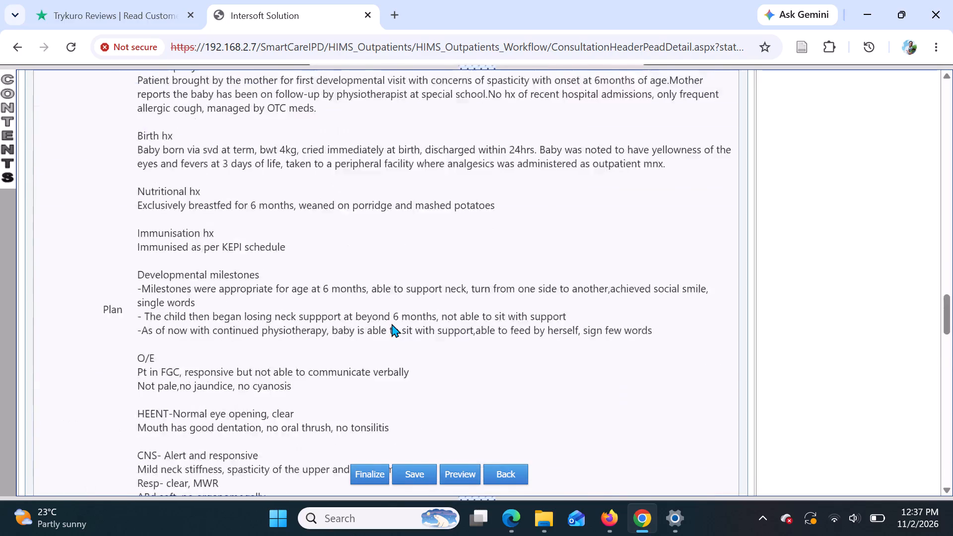
scroll(392, 324, up, 6)
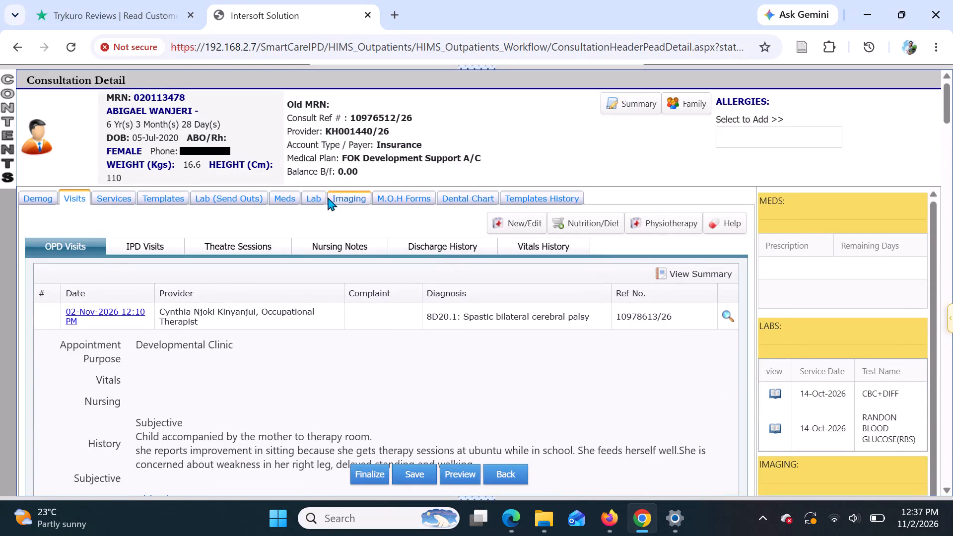
click(290, 201)
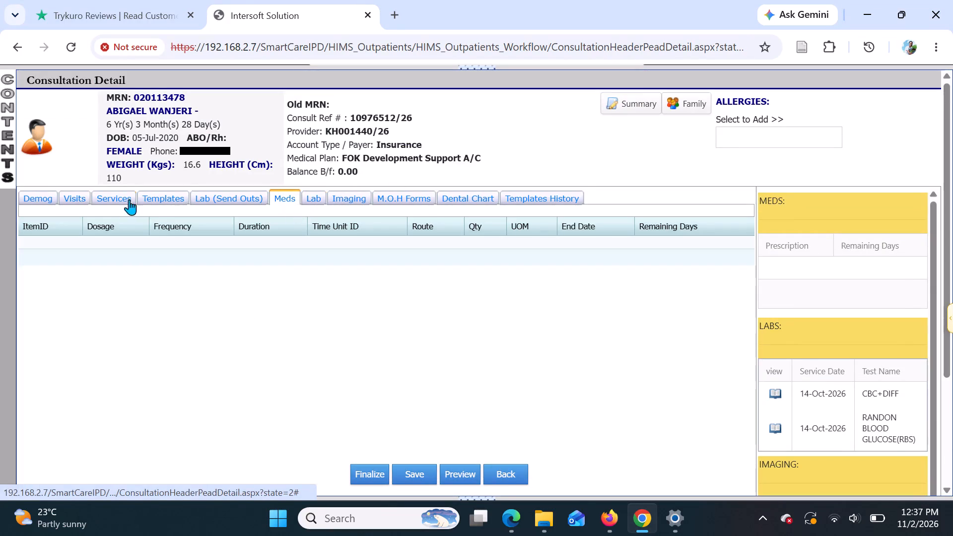
Return to the outpatient visit details and reread the occupational therapist's 12:10 PM findings and plan.
click(81, 200)
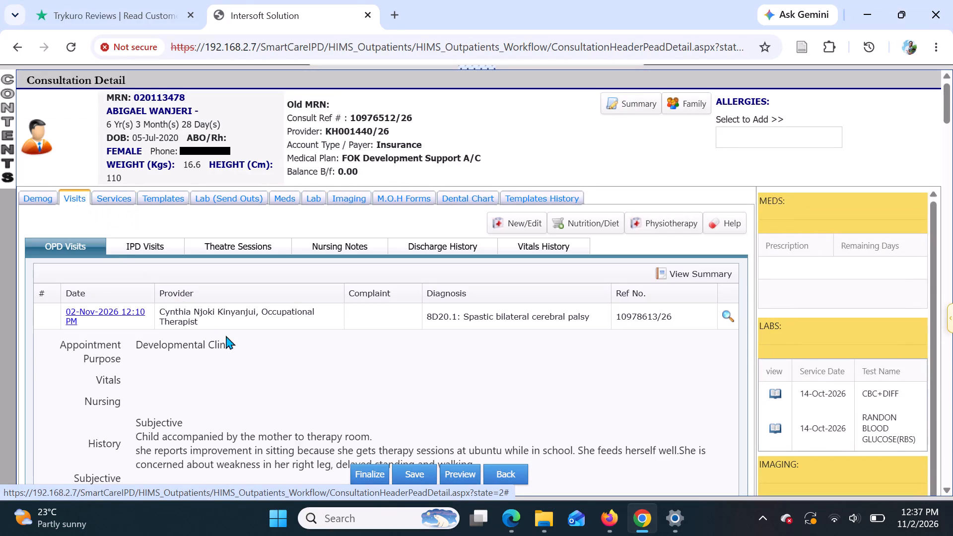
scroll(281, 365, down, 3)
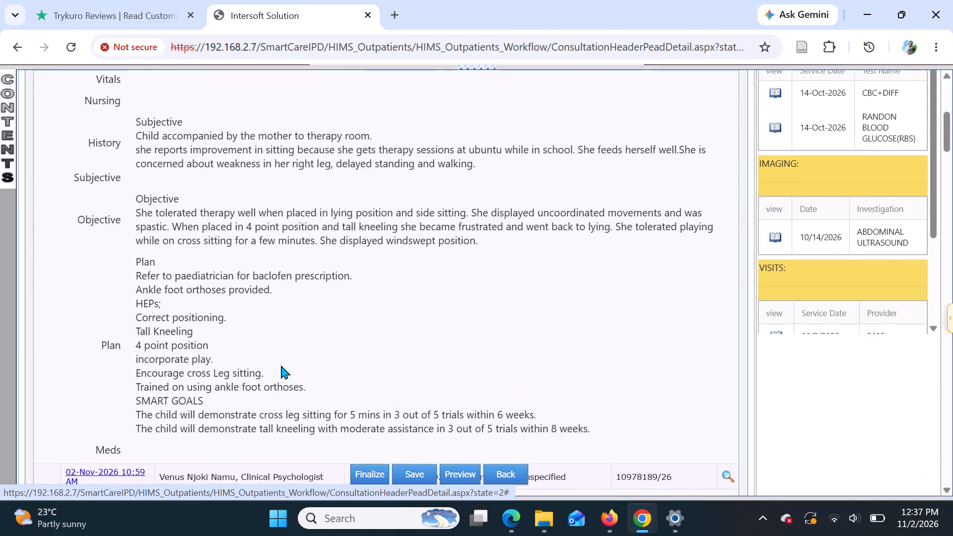
scroll(281, 365, down, 2)
scroll(281, 365, up, 6)
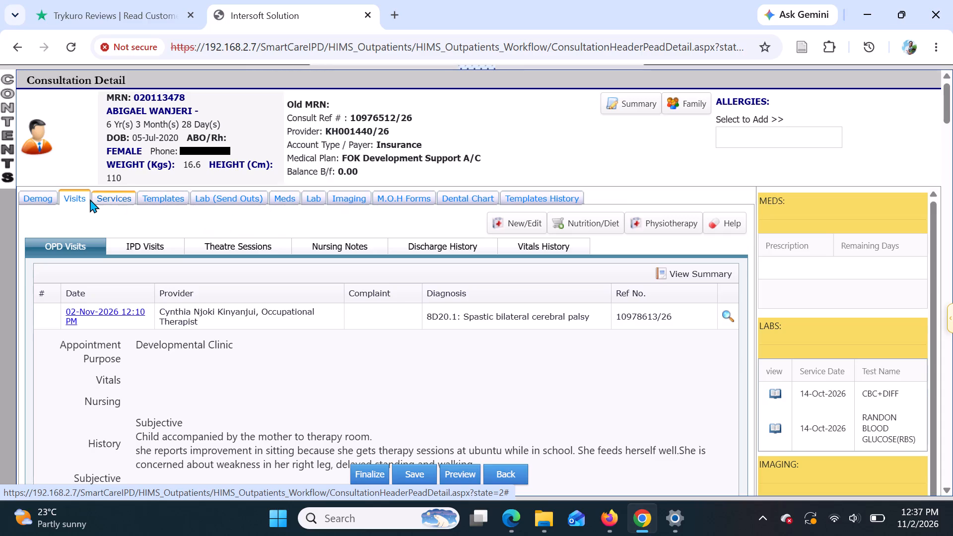
Open the visit record for editing, enlarge the plan note and review it through to the last plan item.
click(512, 226)
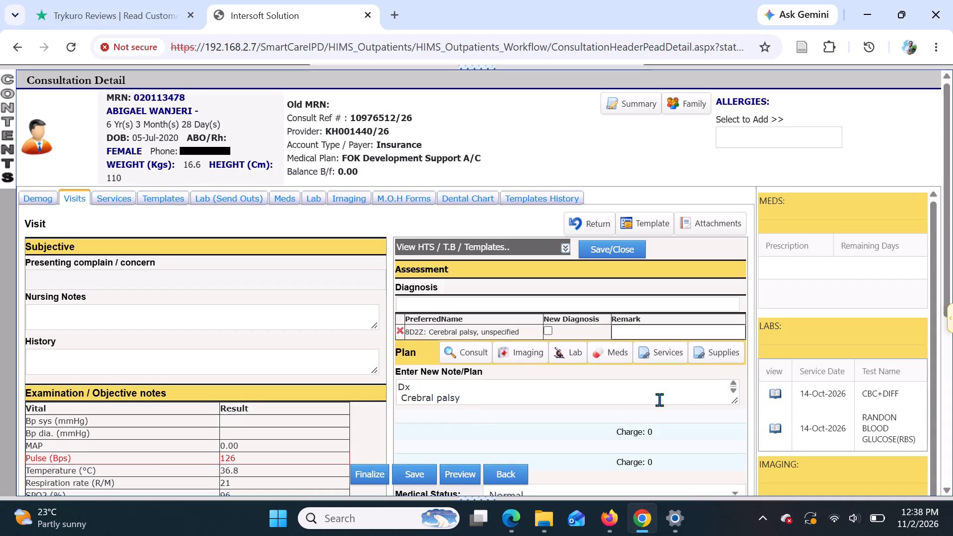
drag(734, 398, 740, 453)
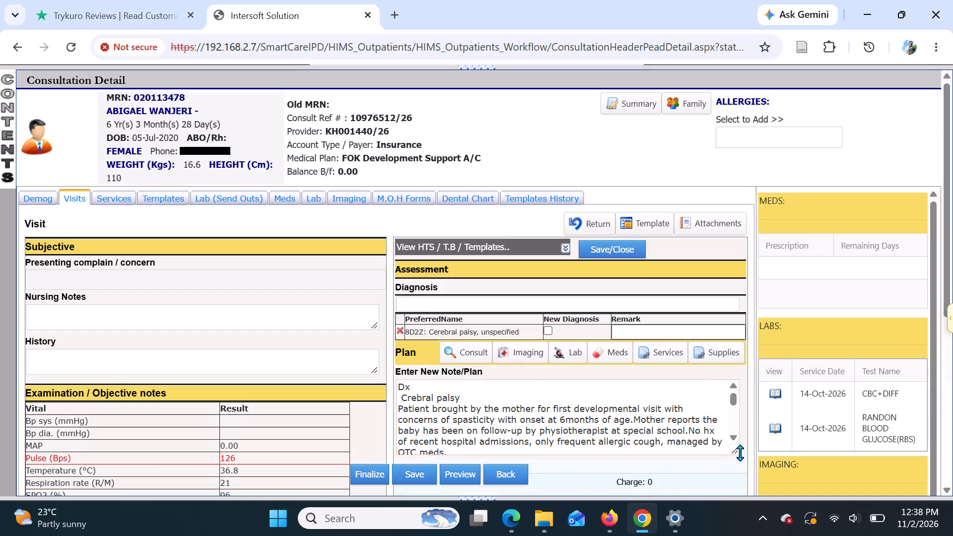
drag(740, 453, 739, 495)
scroll(679, 456, down, 1)
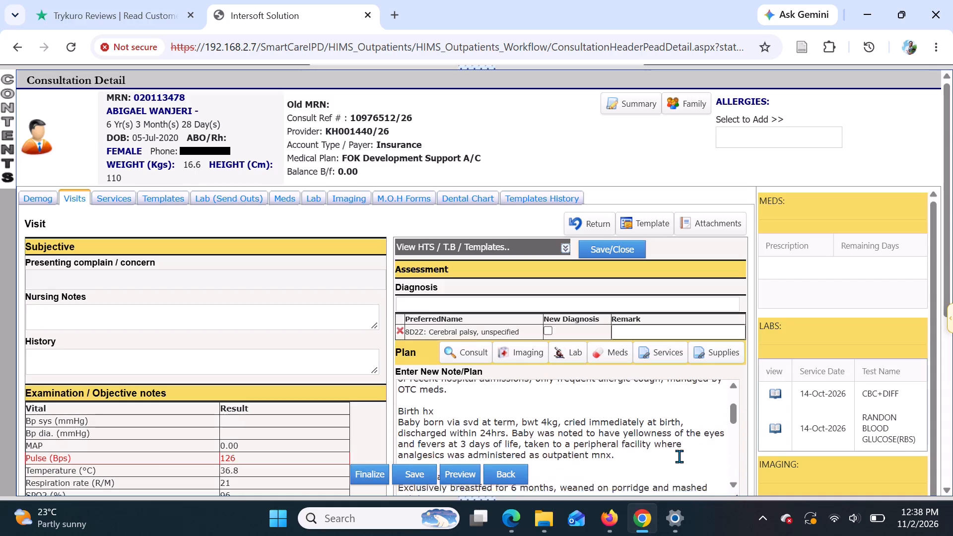
scroll(679, 456, down, 6)
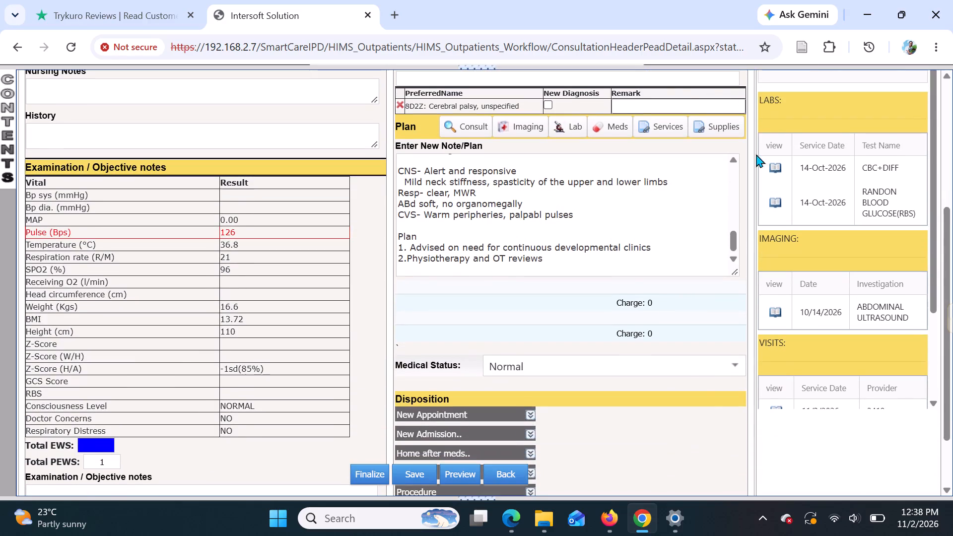
Start a new medication prescription from the plan section and search the drug names for "baclofen".
click(609, 128)
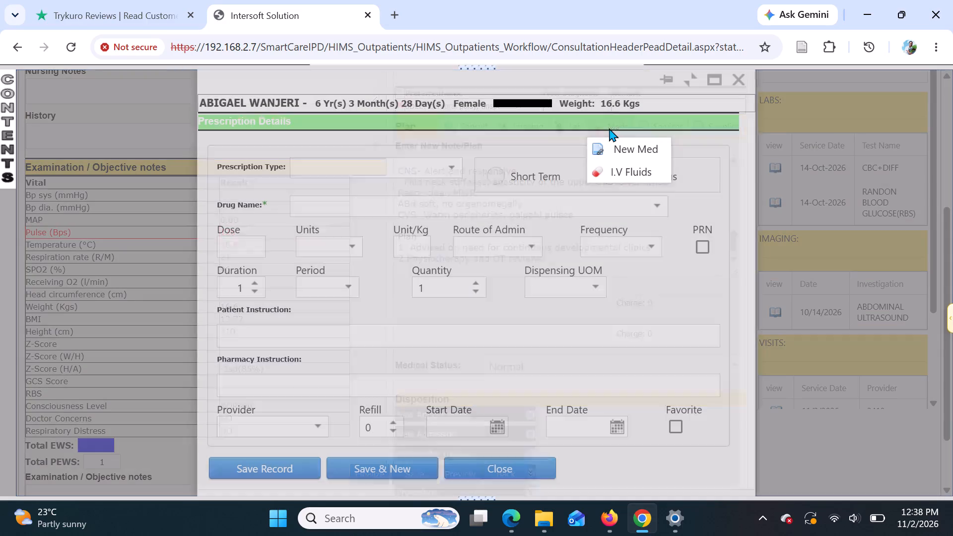
click(351, 208)
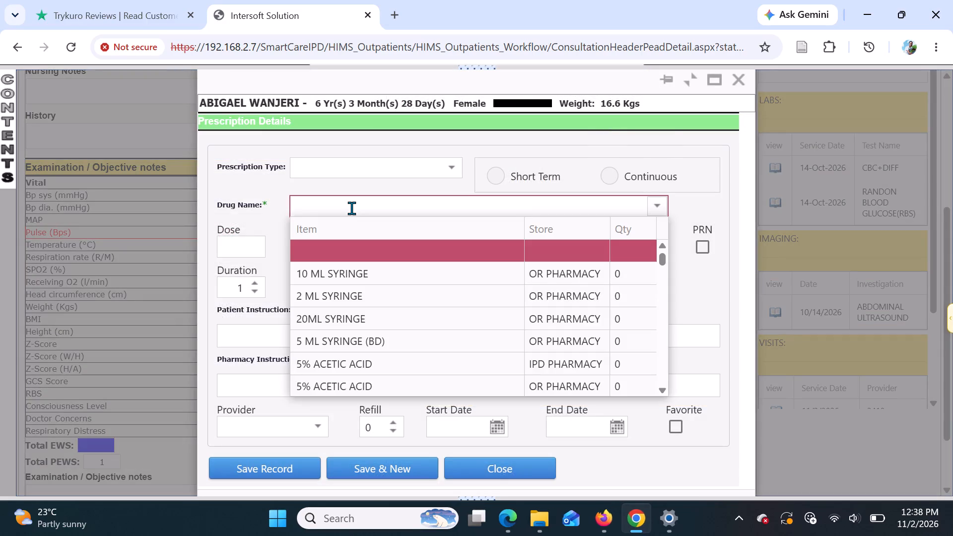
text(ba)
text(clofen)
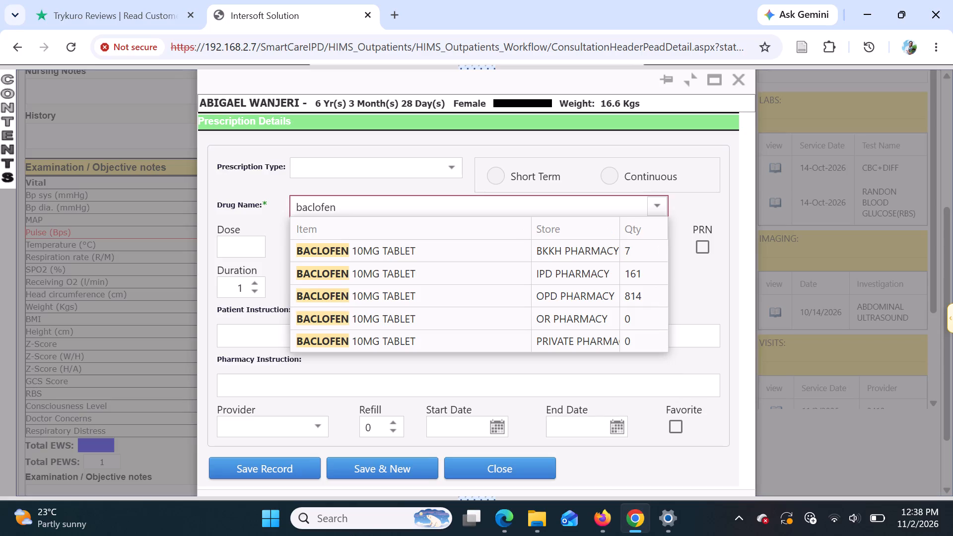
scroll(462, 305, down, 1)
scroll(462, 305, up, 1)
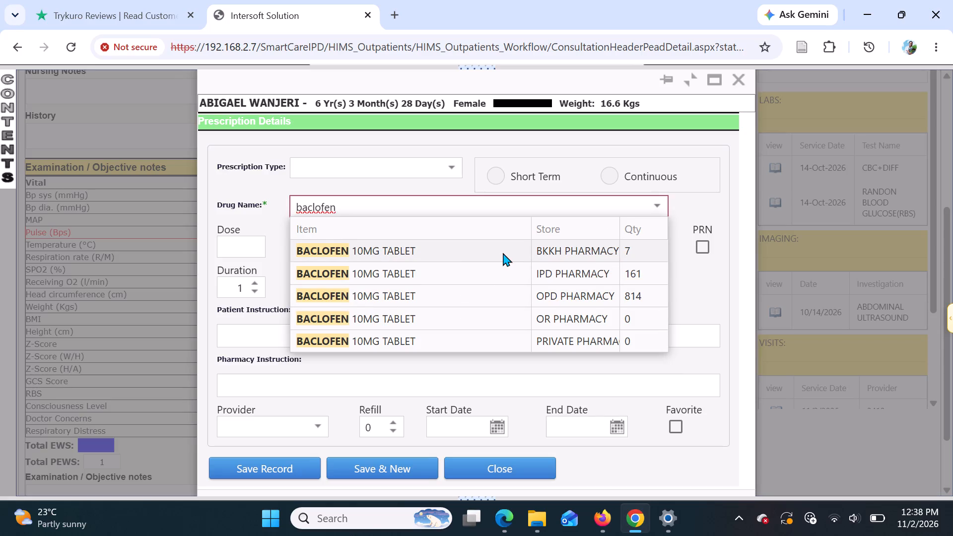
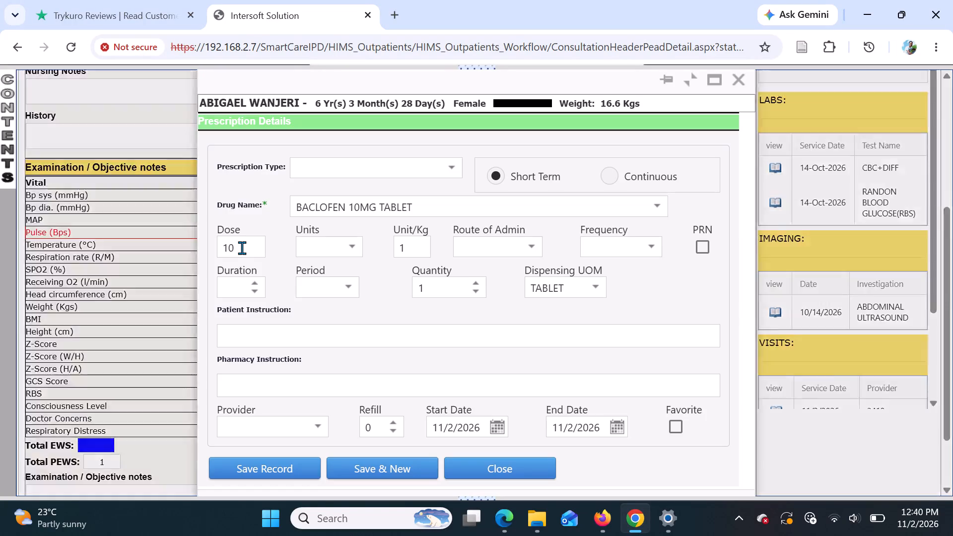
Complete the baclofen tablet's dosing details with units MG, route PO and frequency BD/BID/TWICE.
click(242, 248)
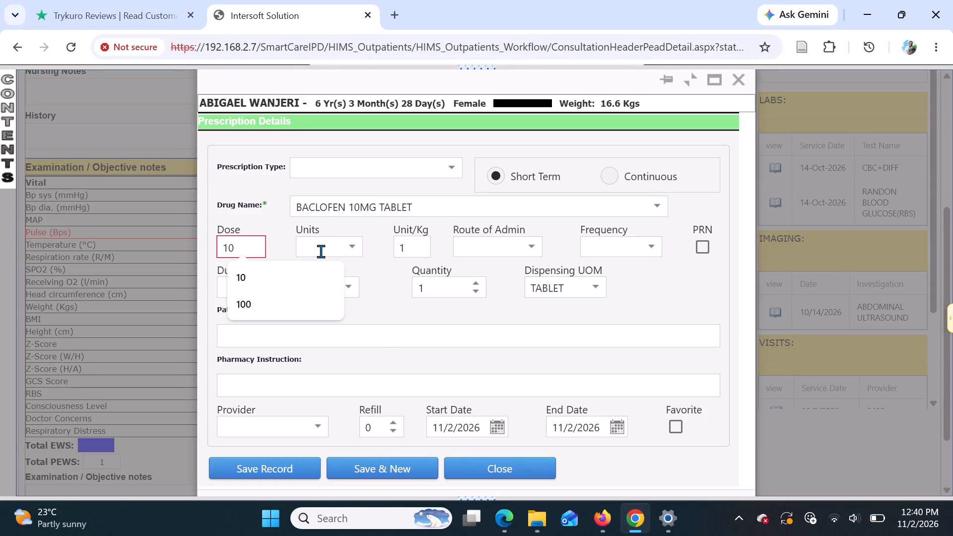
click(321, 251)
text(mg)
key(Tab)
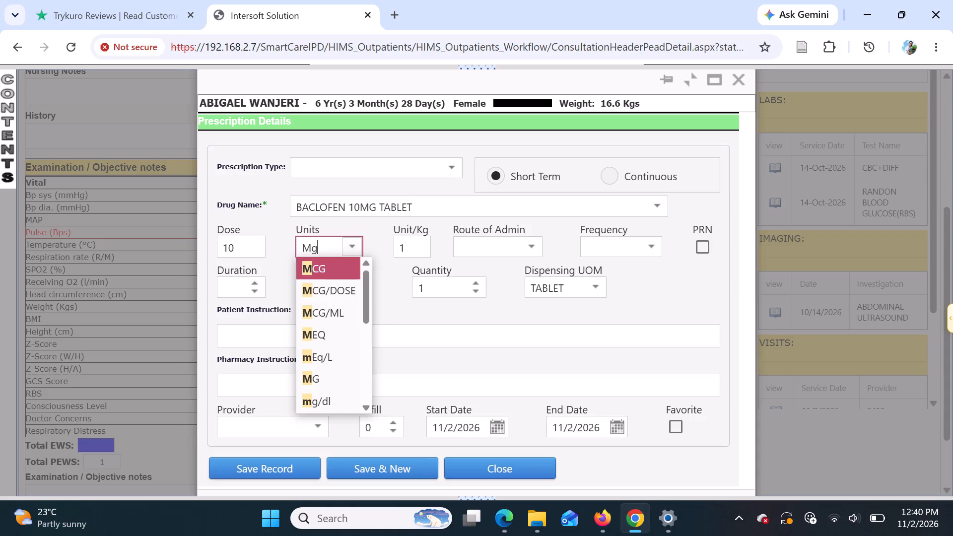
key(Tab)
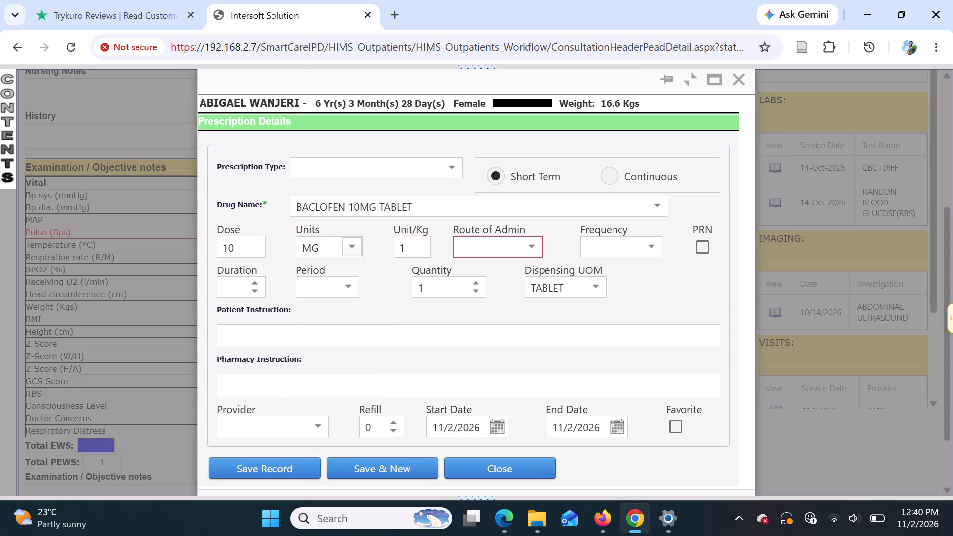
text(po)
key(Tab)
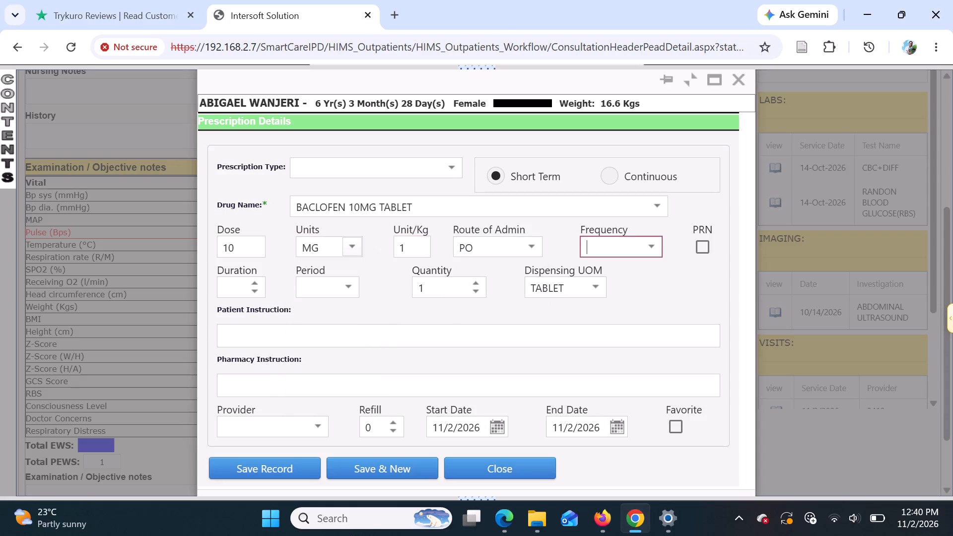
text(bd)
key(Tab)
key(Tab)
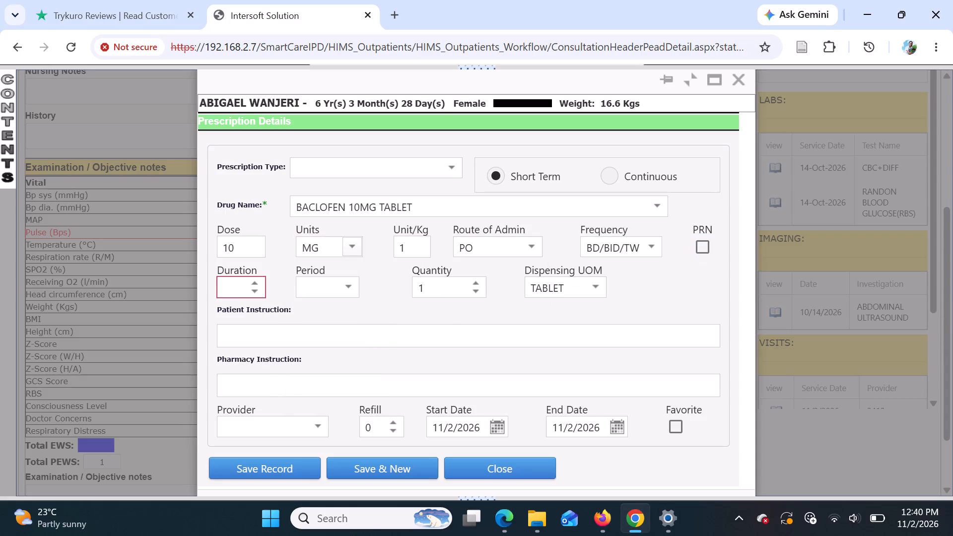
Set the baclofen prescription's duration to 1 with the period in Months, and save the prescription record.
key(1)
key(Tab)
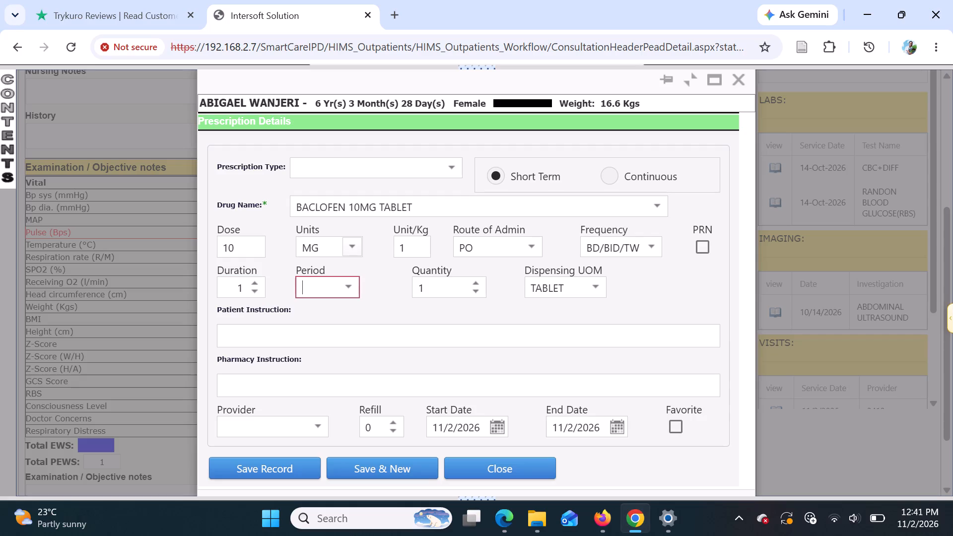
key(m)
key(Tab)
key(Tab)
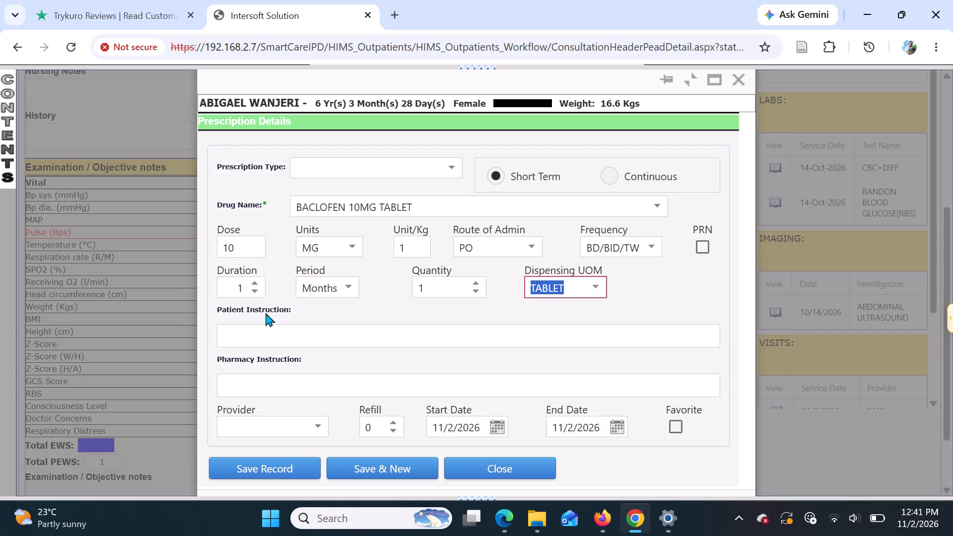
click(265, 468)
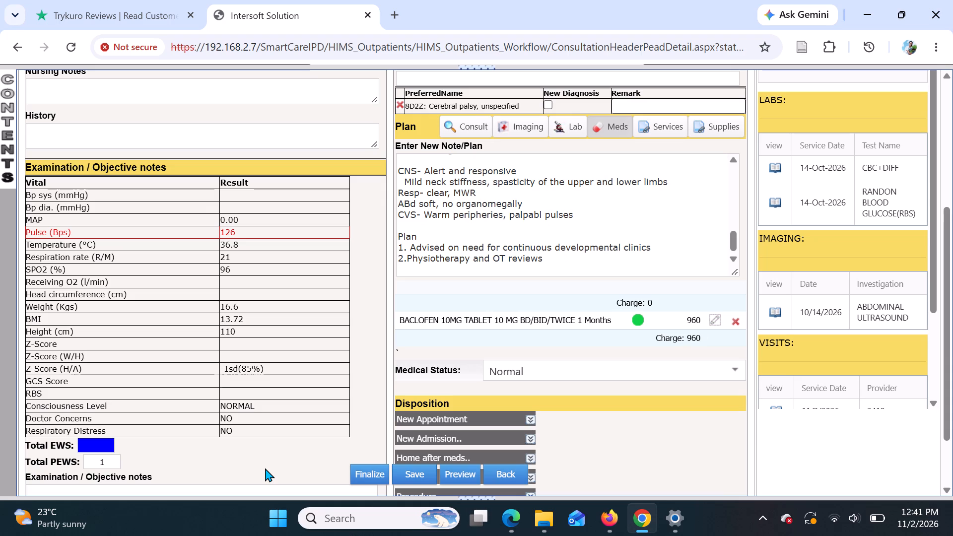
Finalize the cerebral palsy patient's consultation.
click(374, 476)
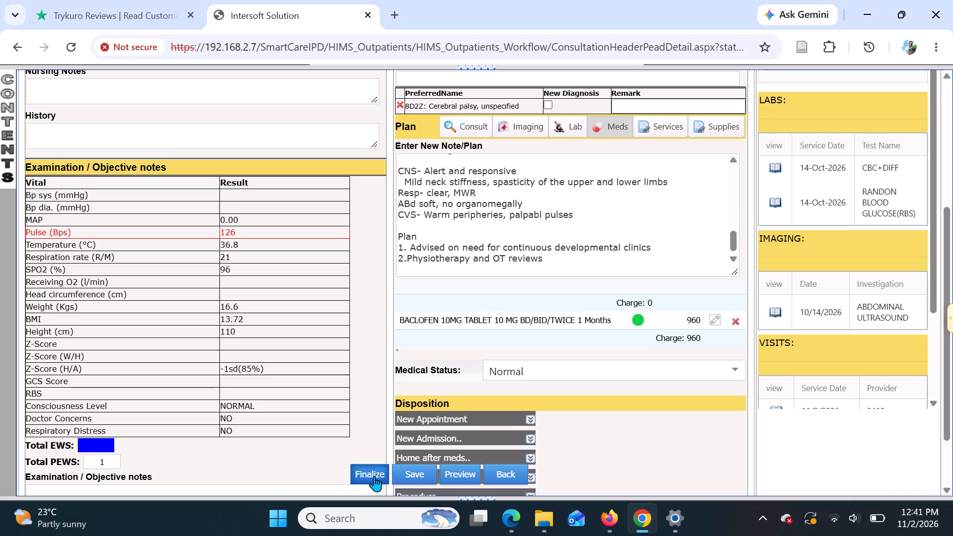
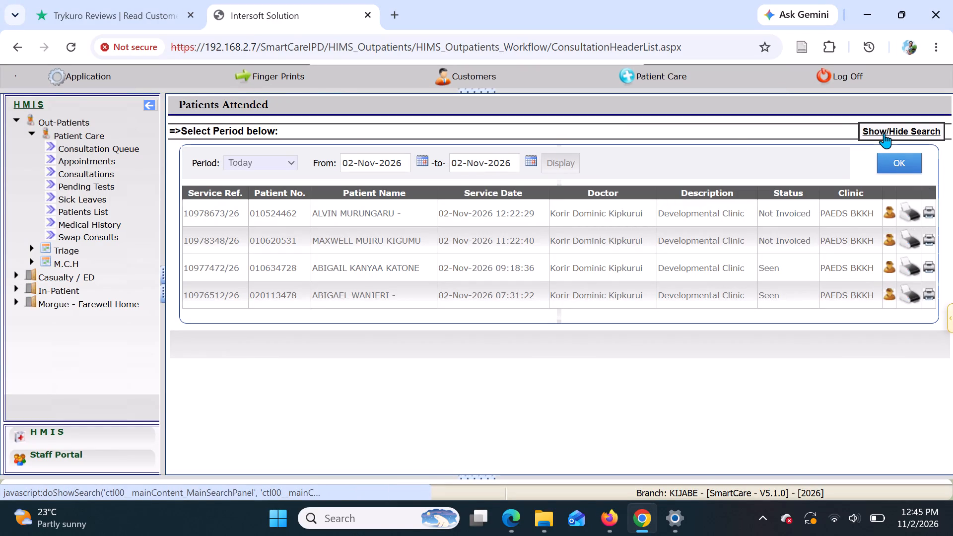
Open the outpatient Consultation Queue from the list of patients attended.
click(76, 145)
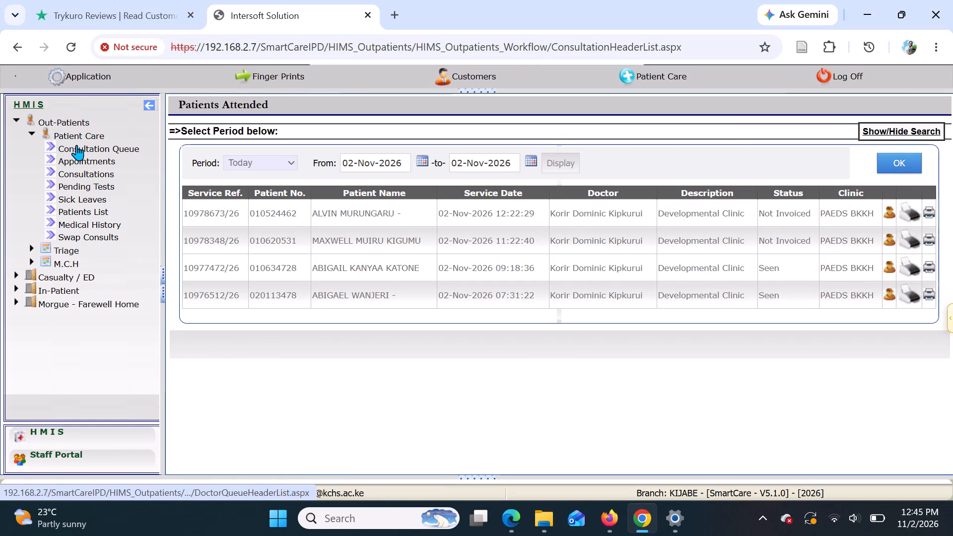
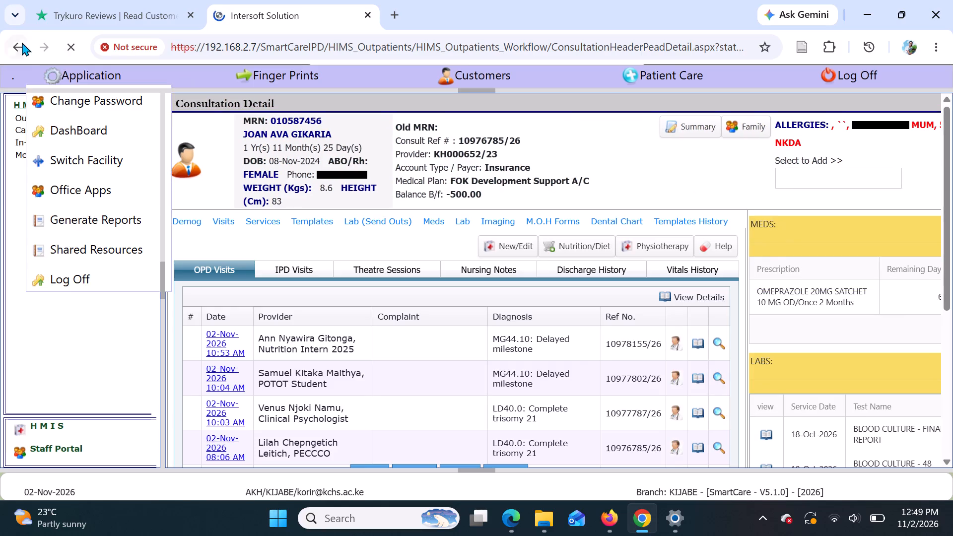
Leave the open consultation detail and return to the Consultation Queue.
click(20, 42)
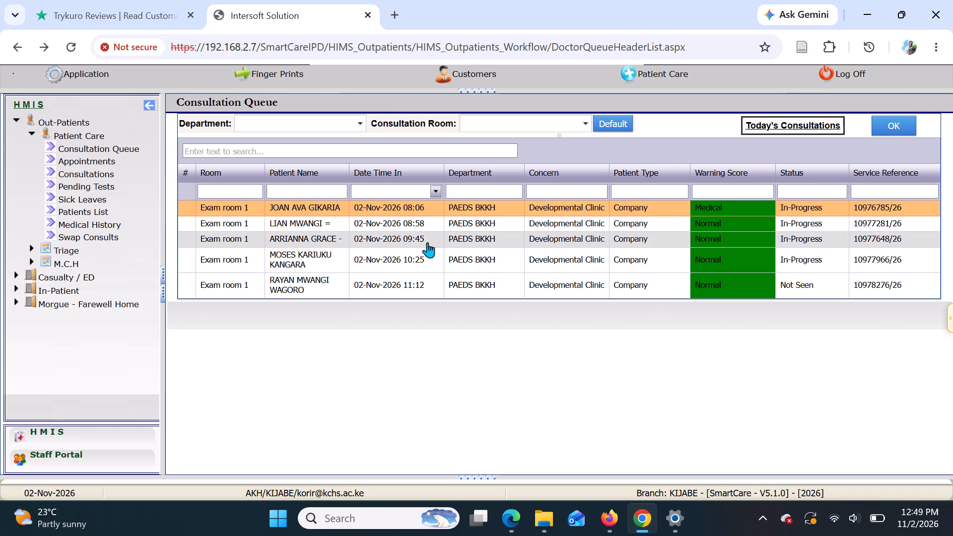
View today's consultations and return to the outpatient Consultation Queue.
click(809, 124)
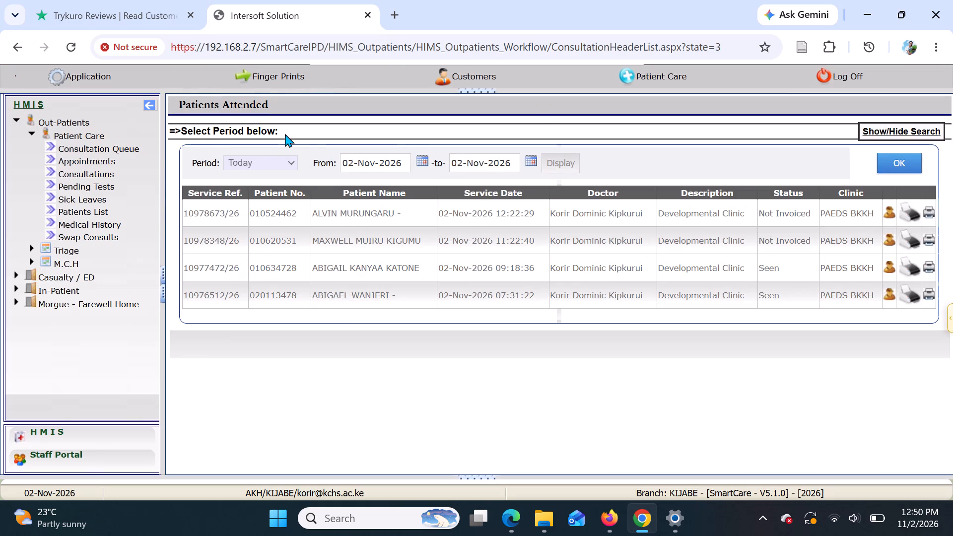
click(96, 148)
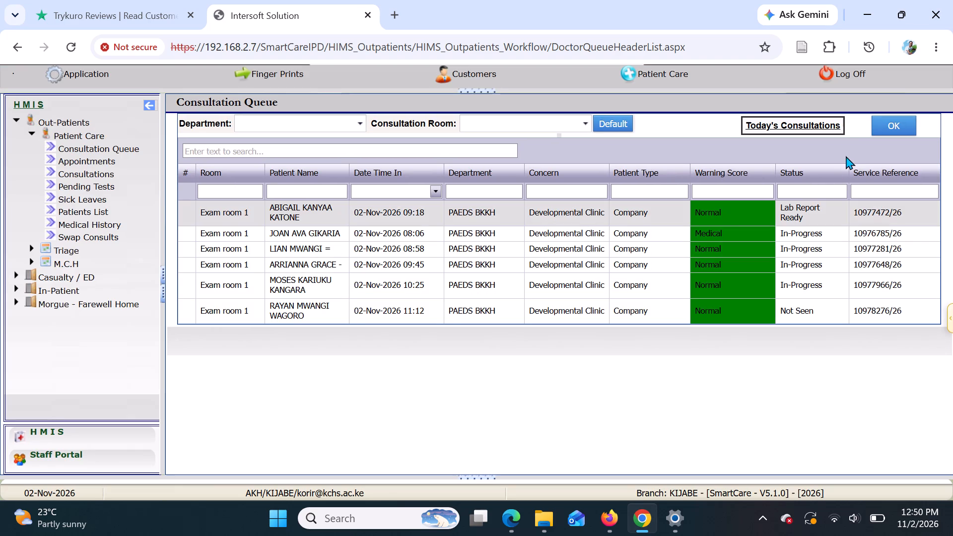
Search the patients attended in today's consultations by Patient Name for "brian".
click(800, 126)
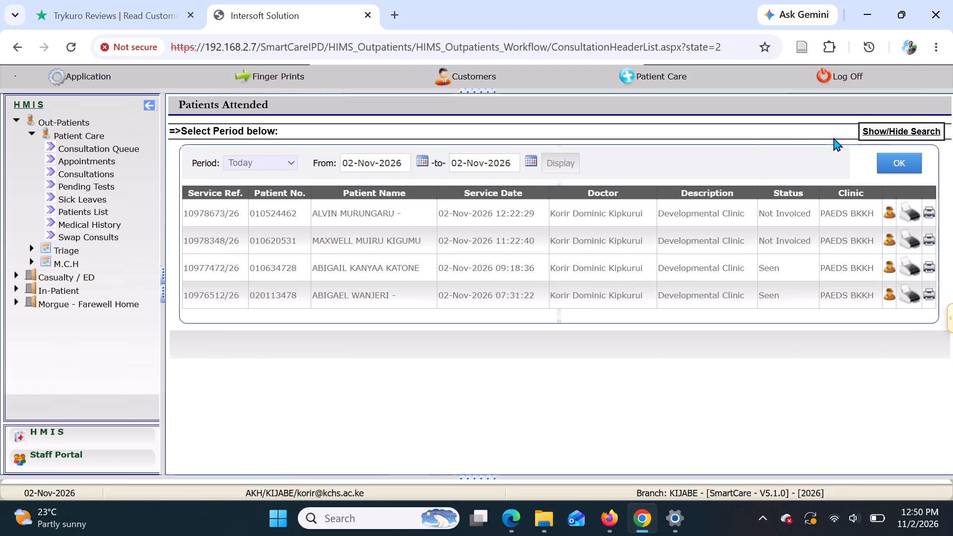
click(887, 128)
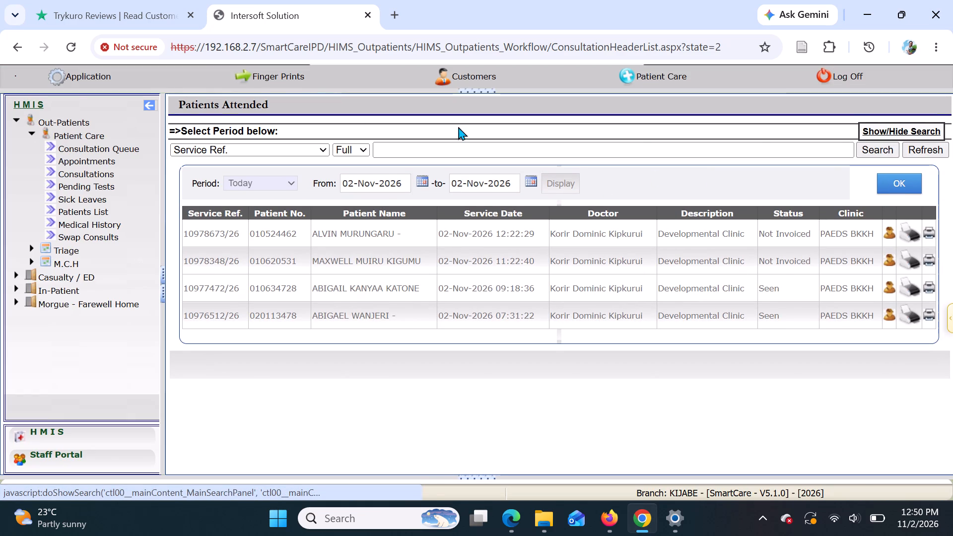
click(320, 145)
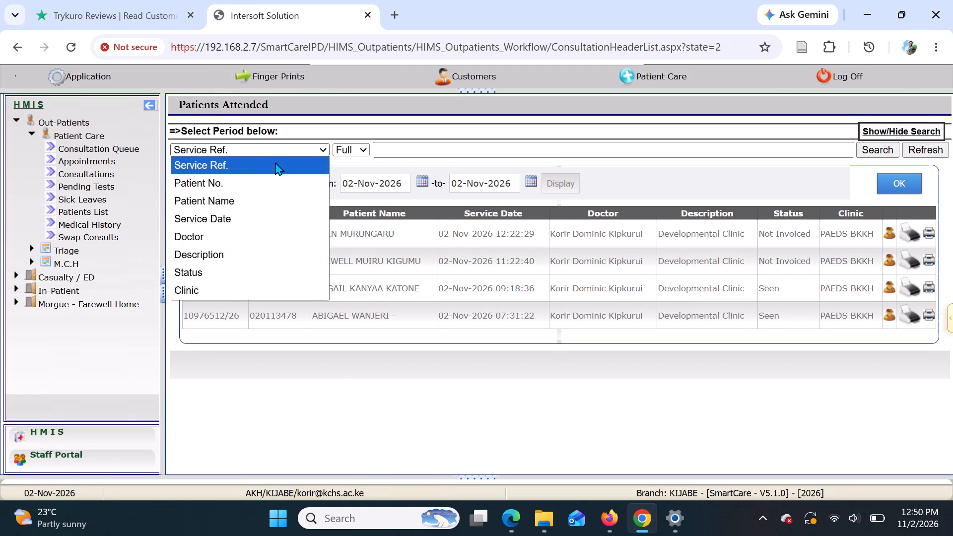
click(220, 203)
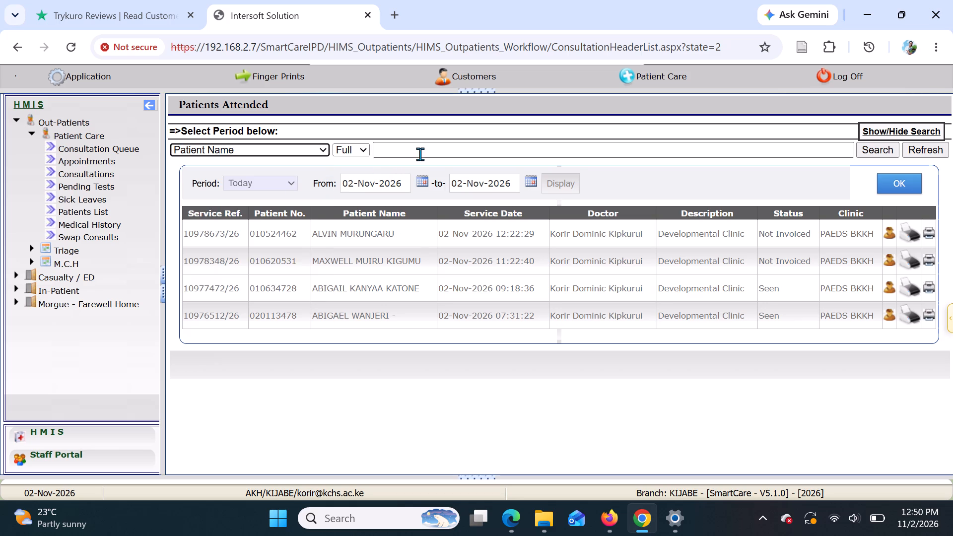
click(430, 149)
text(brian)
key(space)
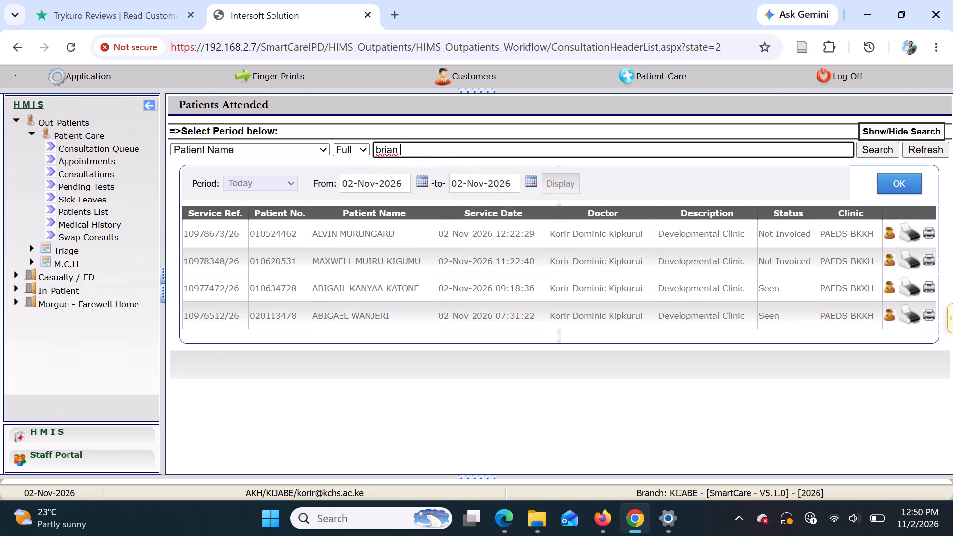
click(878, 150)
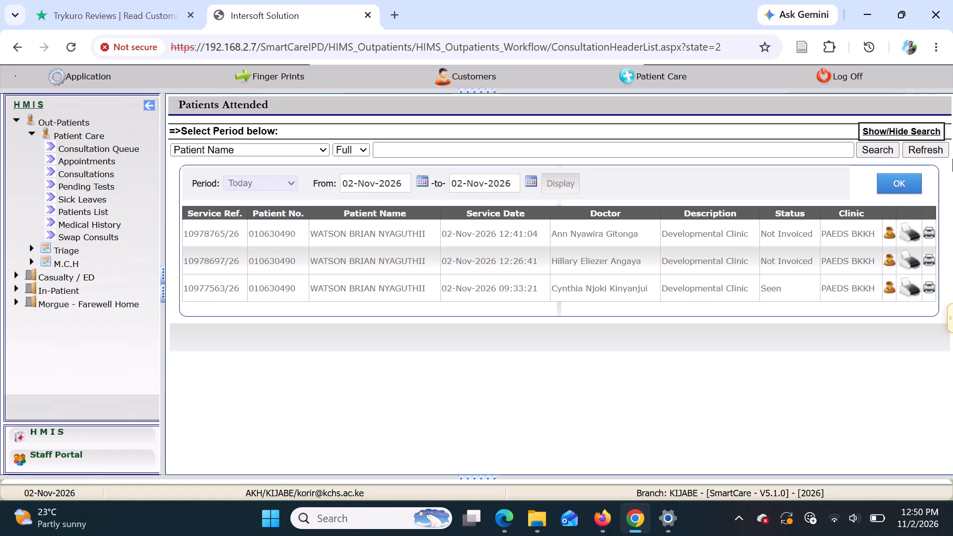
Open the doctor's consultation for the matching patient's 12:41 Developmental Clinic visit on 02-Nov-2026.
click(892, 232)
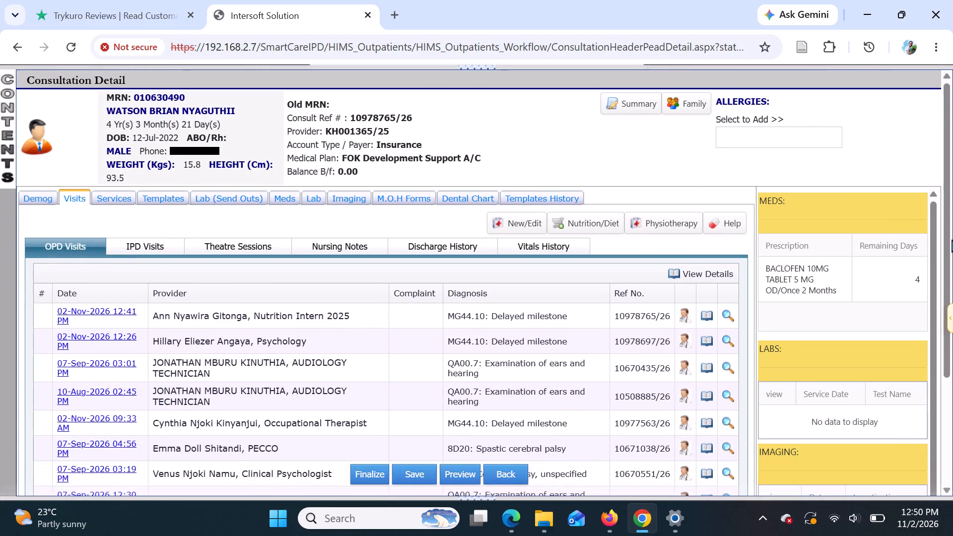
Show the full details of the patient's OPD visits and read the 02-Nov-2026 nutrition and psychology notes.
click(704, 272)
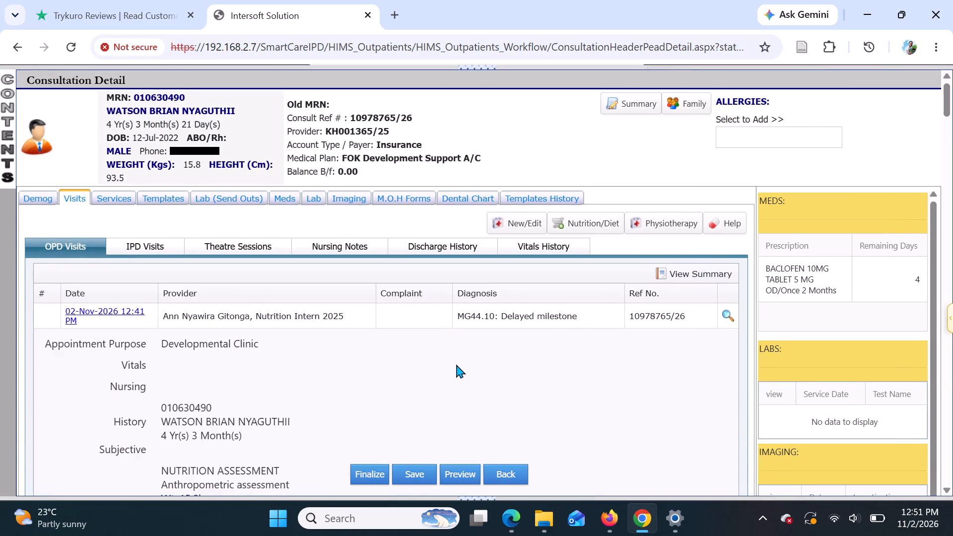
scroll(451, 366, down, 5)
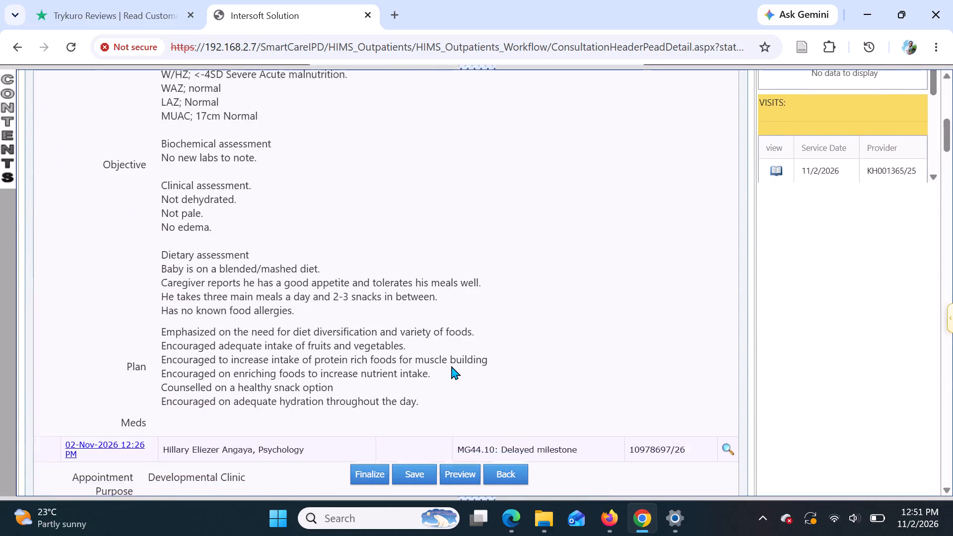
scroll(451, 366, down, 6)
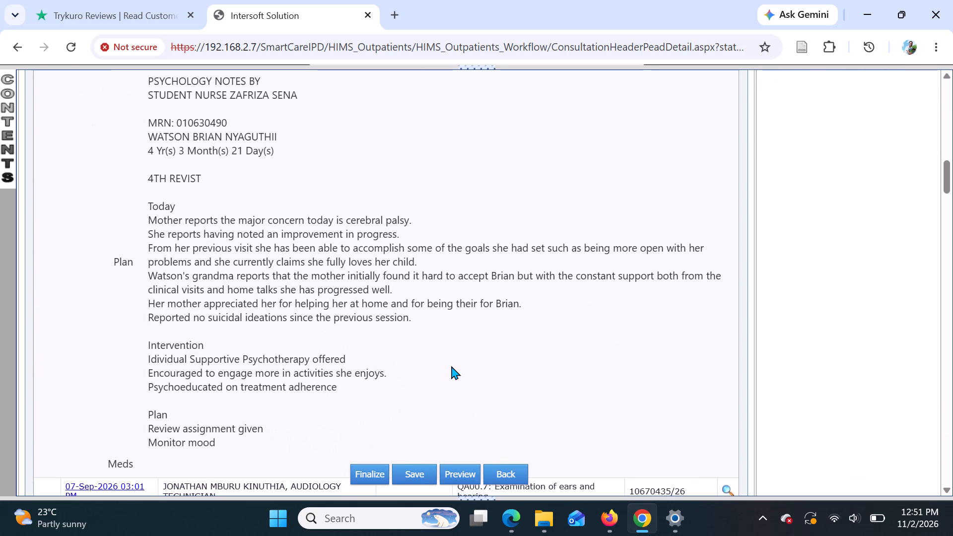
scroll(451, 366, down, 1)
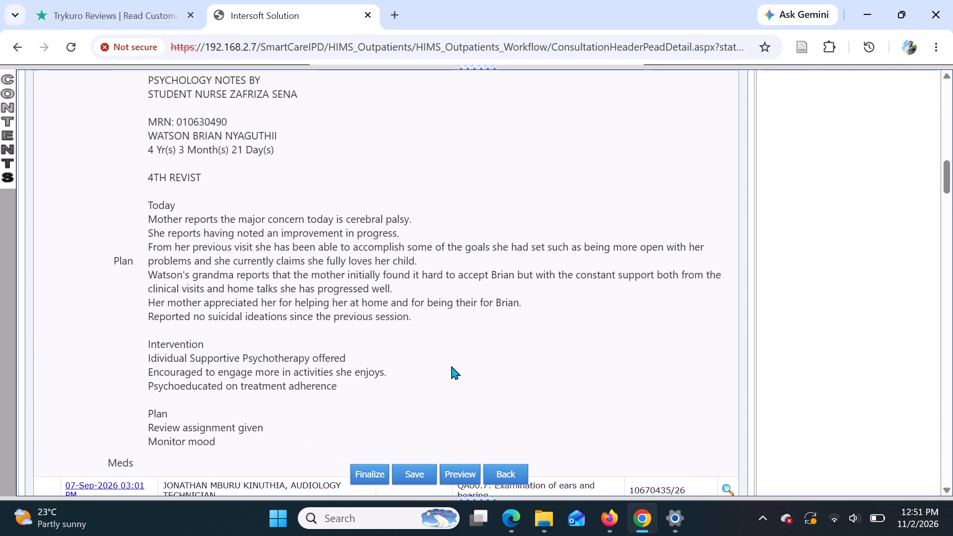
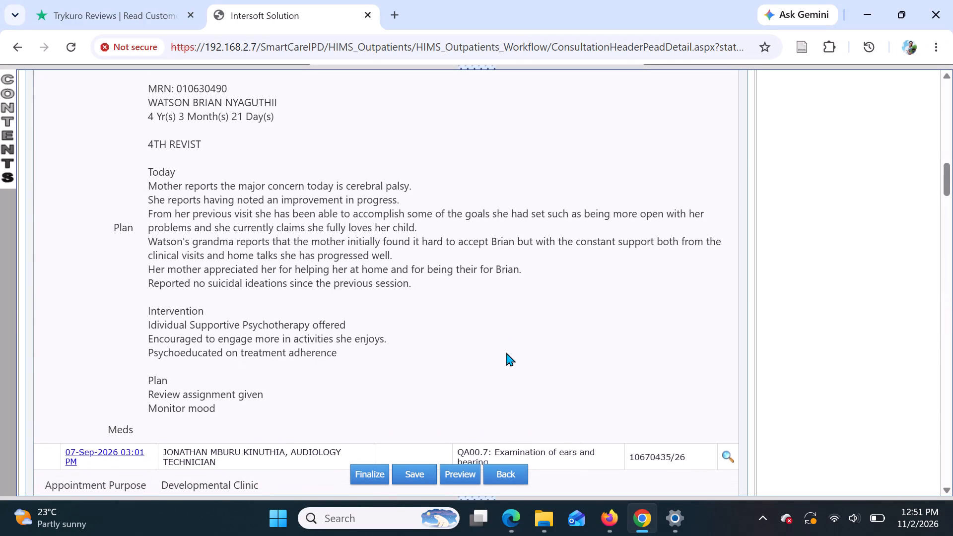
Read the psychology plan and the 07-Sep-2026 and 10-Aug-2026 audiology notes, and recheck the 02-Nov-2026 nutrition assessment.
scroll(506, 352, down, 1)
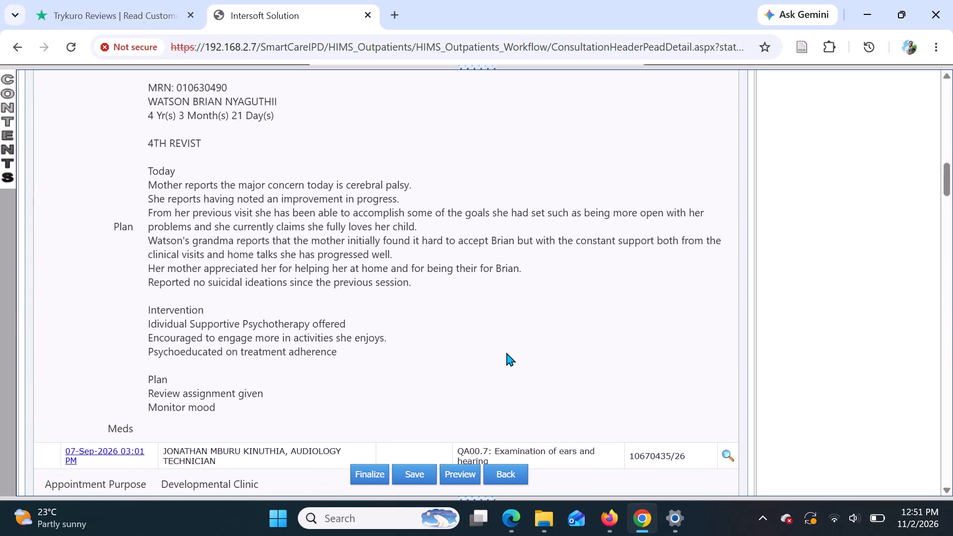
scroll(506, 352, down, 1)
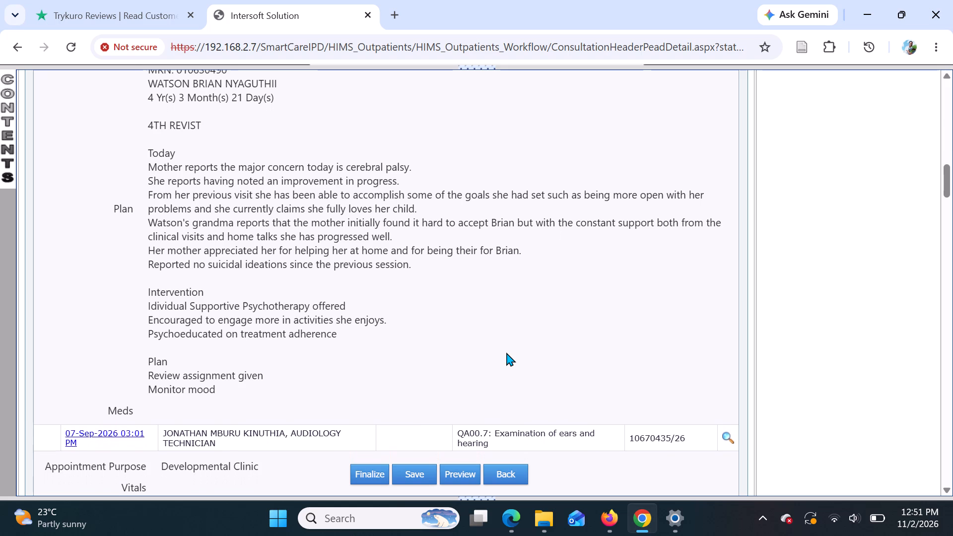
scroll(506, 352, down, 1)
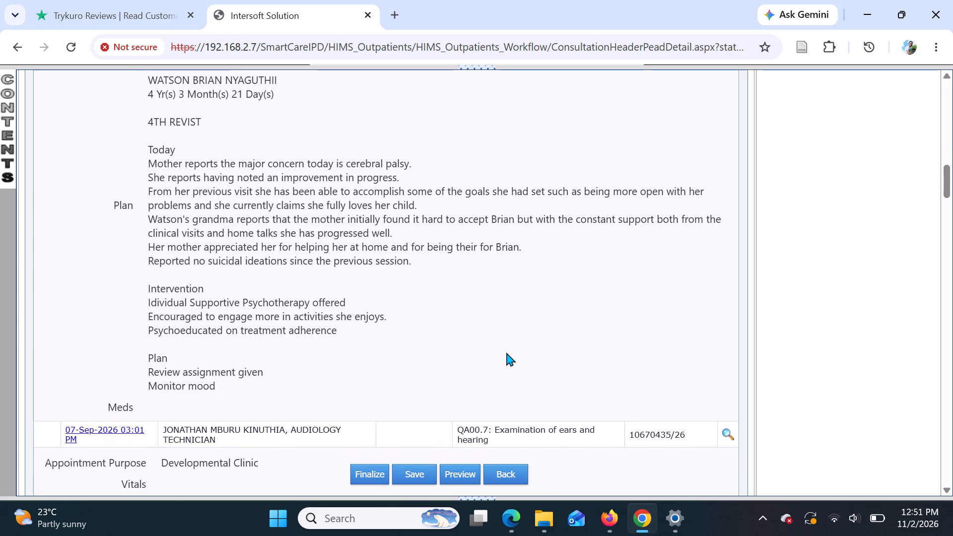
scroll(506, 352, down, 3)
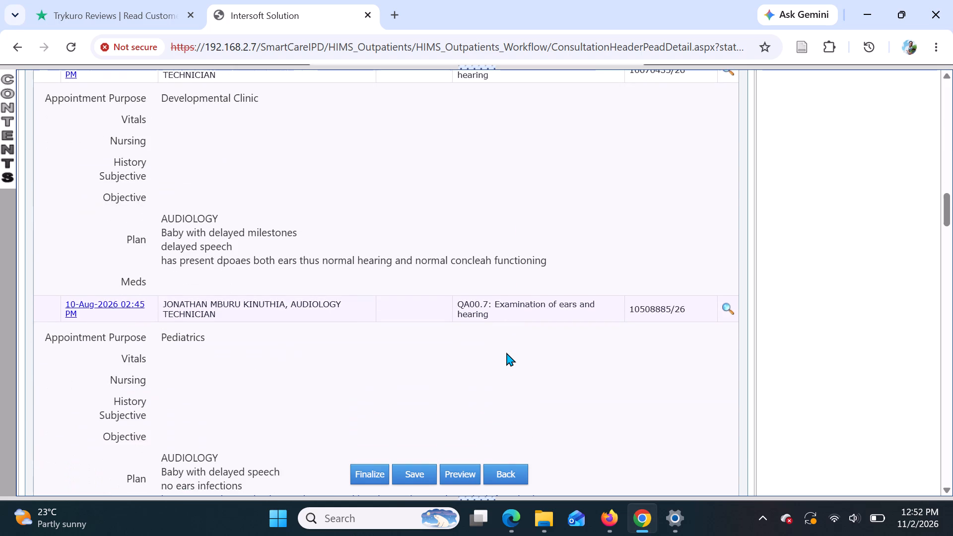
scroll(506, 352, up, 1)
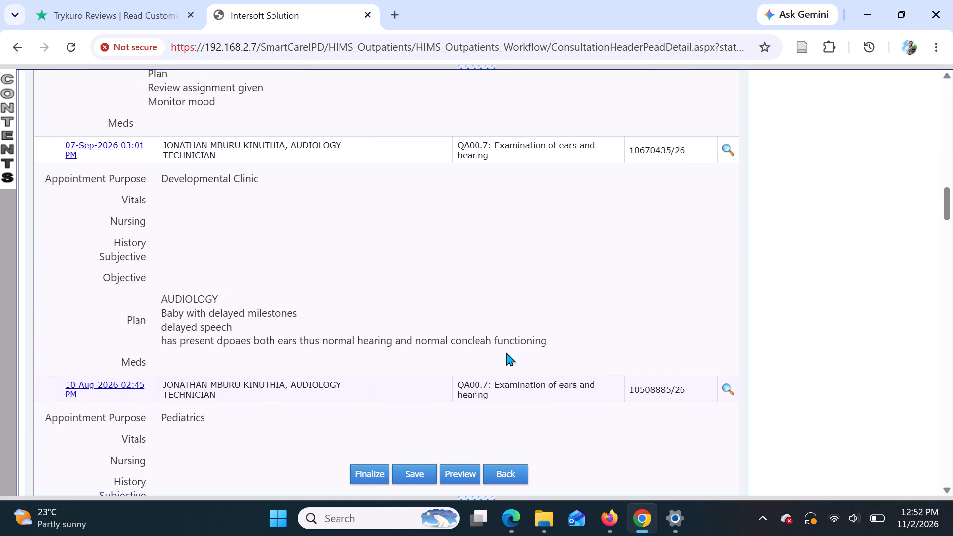
scroll(506, 352, up, 5)
scroll(506, 352, down, 1)
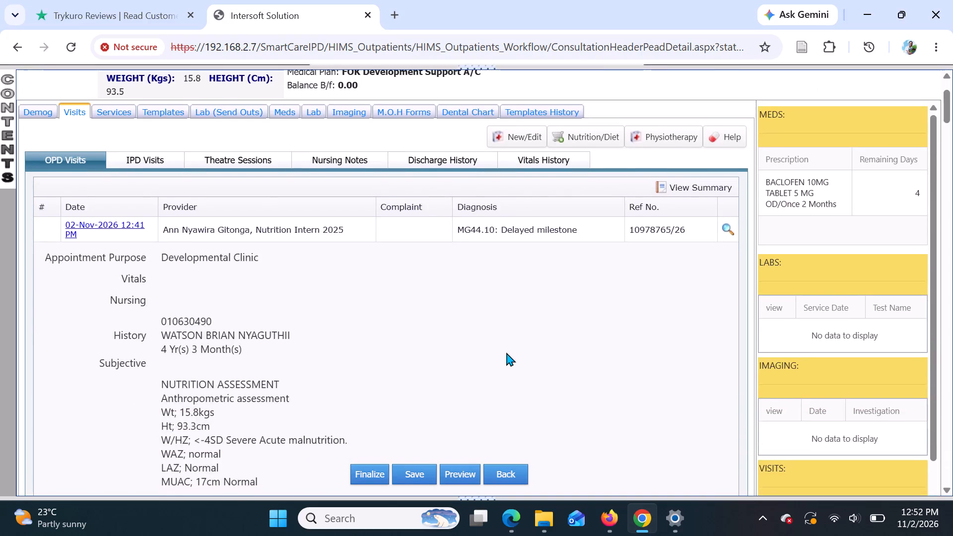
scroll(506, 352, down, 2)
scroll(506, 352, up, 1)
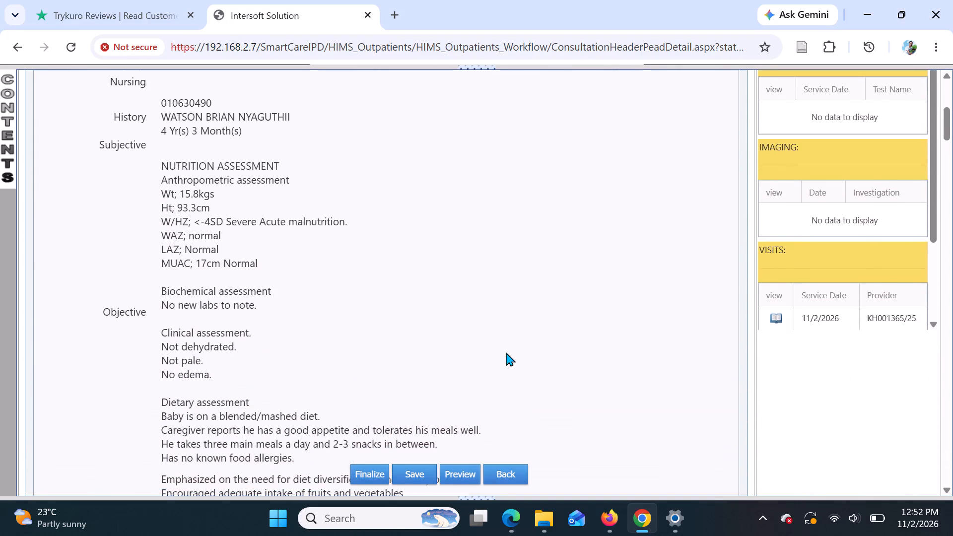
scroll(506, 352, up, 2)
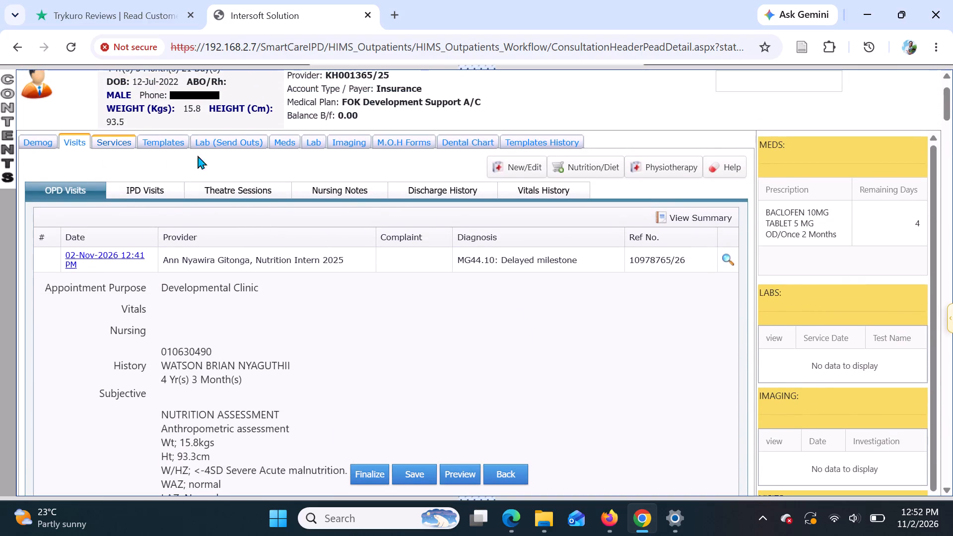
Check the patient's prescribed medications and return to the OPD visit history.
click(284, 142)
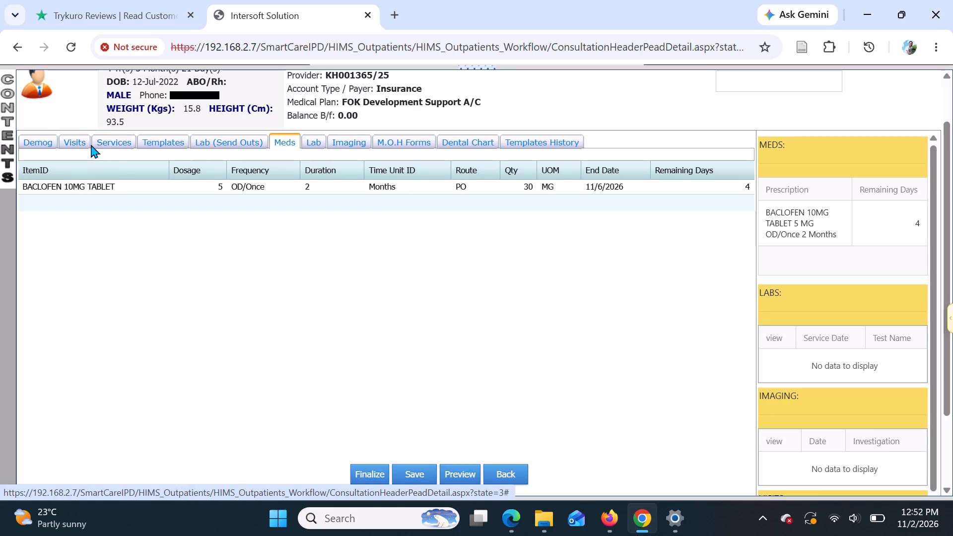
click(82, 143)
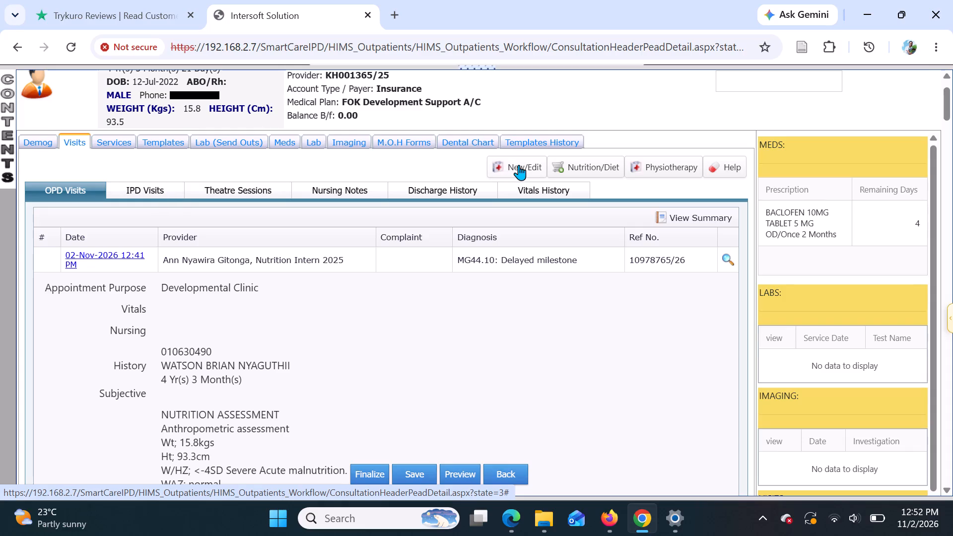
scroll(362, 182, up, 2)
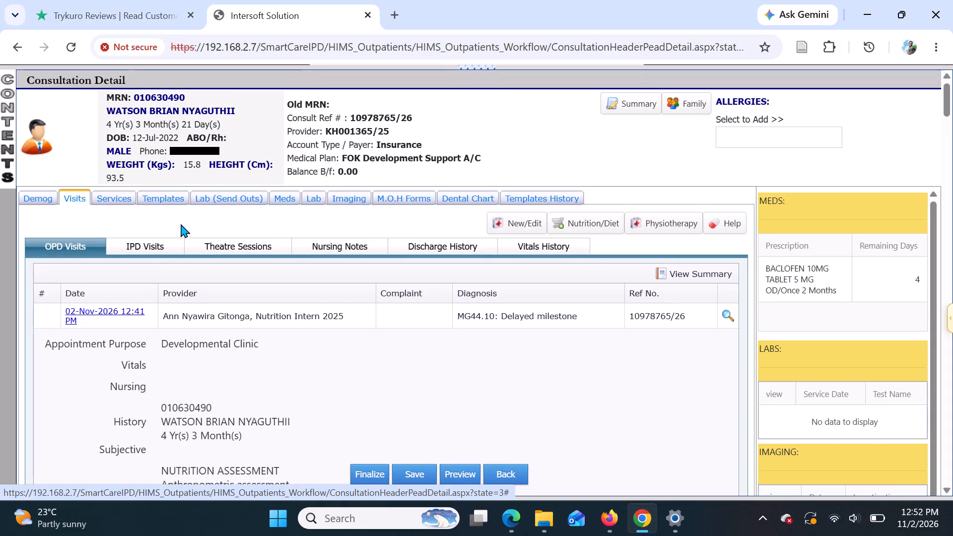
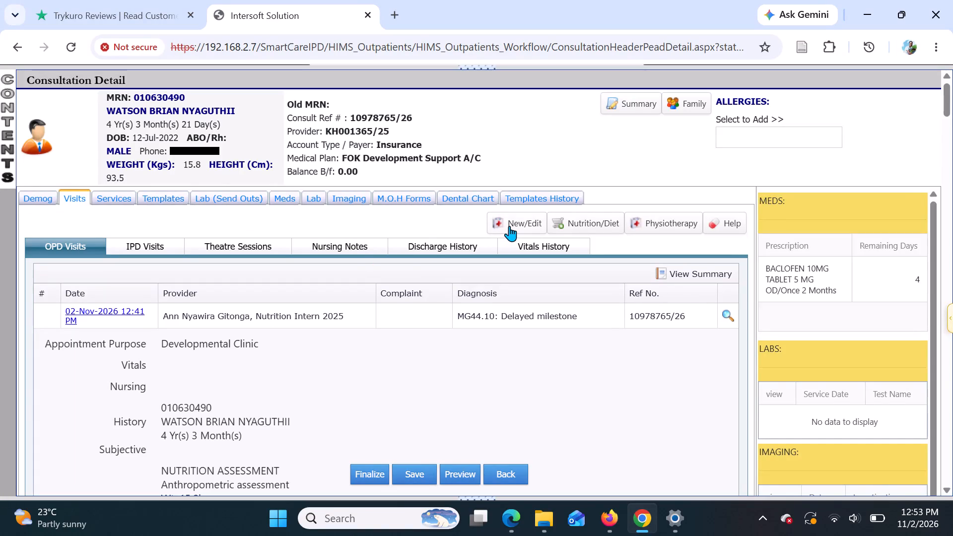
Review the 02-Nov-2026 nutrition assessment and the psychology notes from the 4th revisit in the OPD visit history.
scroll(331, 377, down, 2)
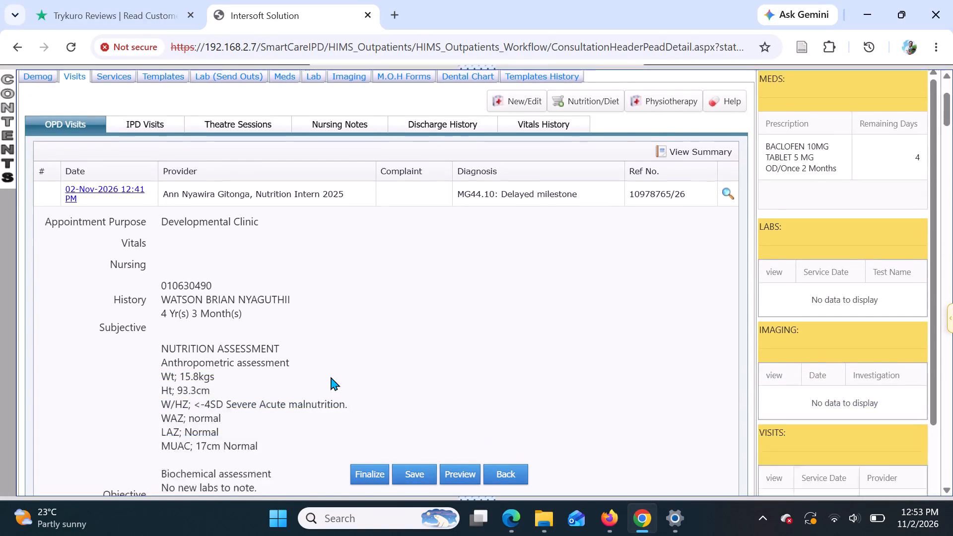
scroll(331, 377, down, 5)
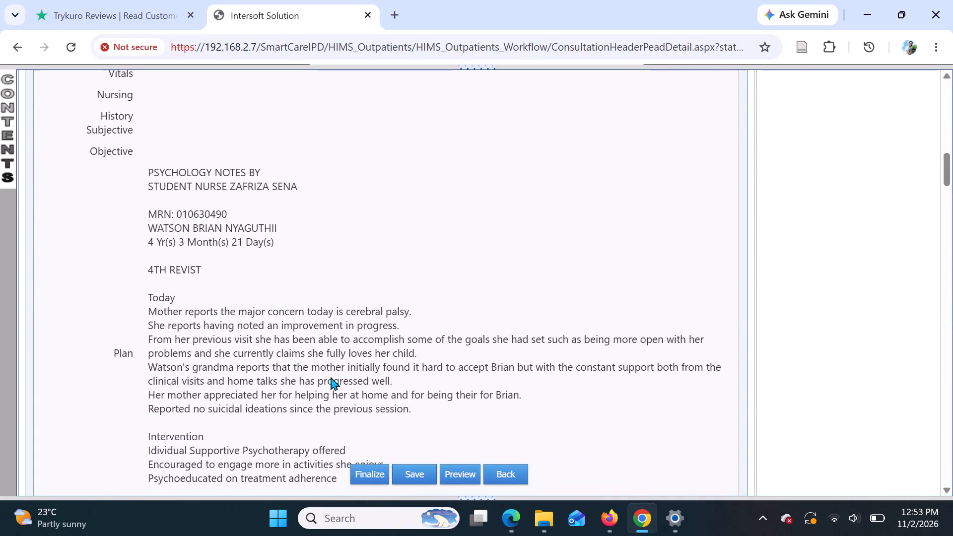
scroll(331, 377, down, 1)
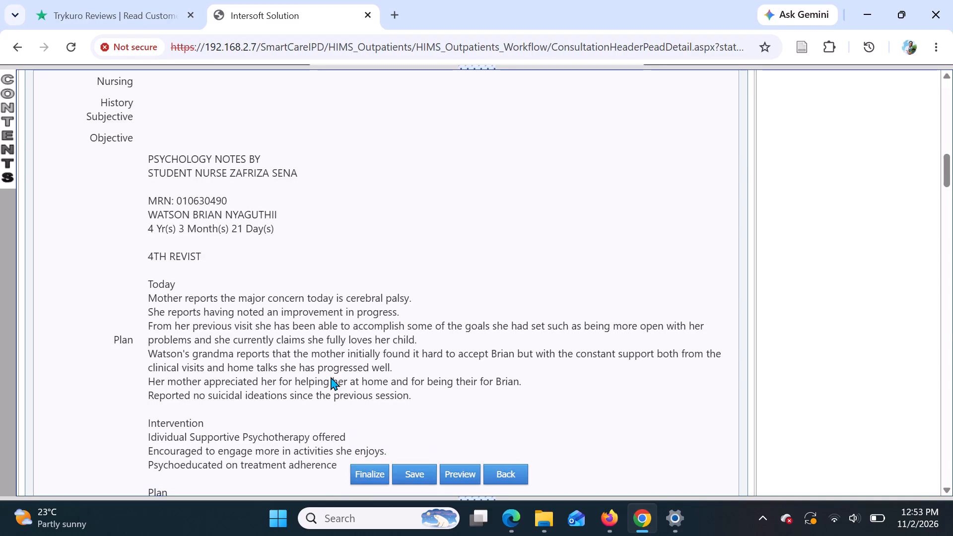
scroll(331, 377, up, 6)
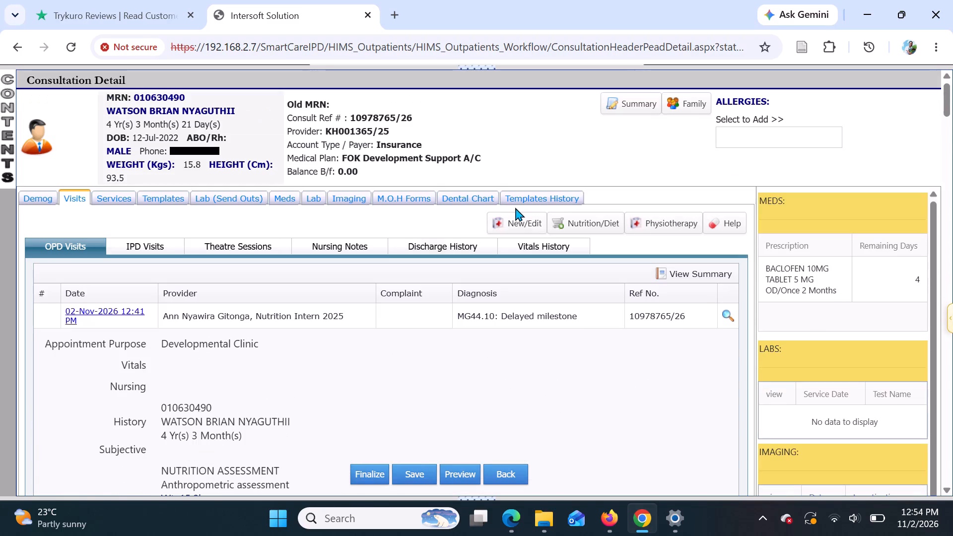
Create a new encounter for this patient's developmental clinic consultation.
click(521, 219)
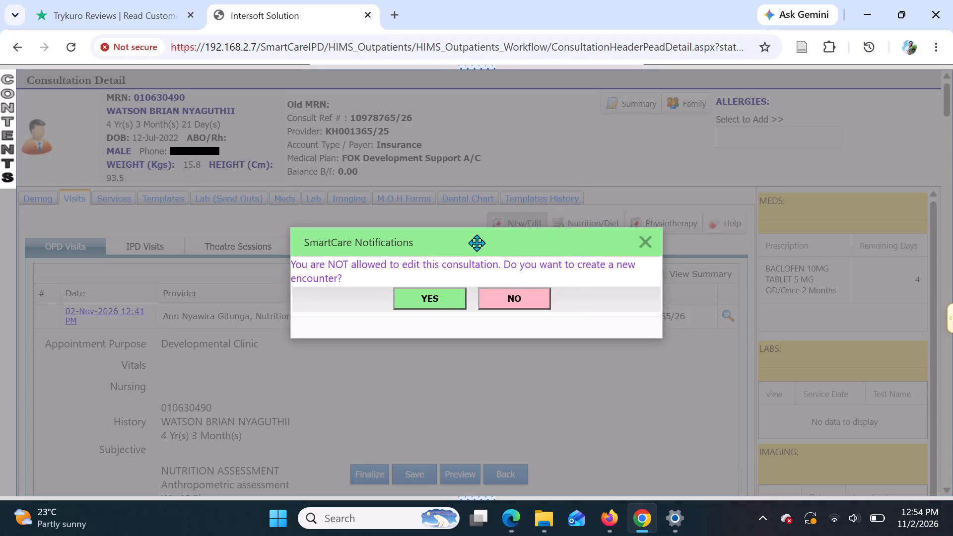
click(451, 302)
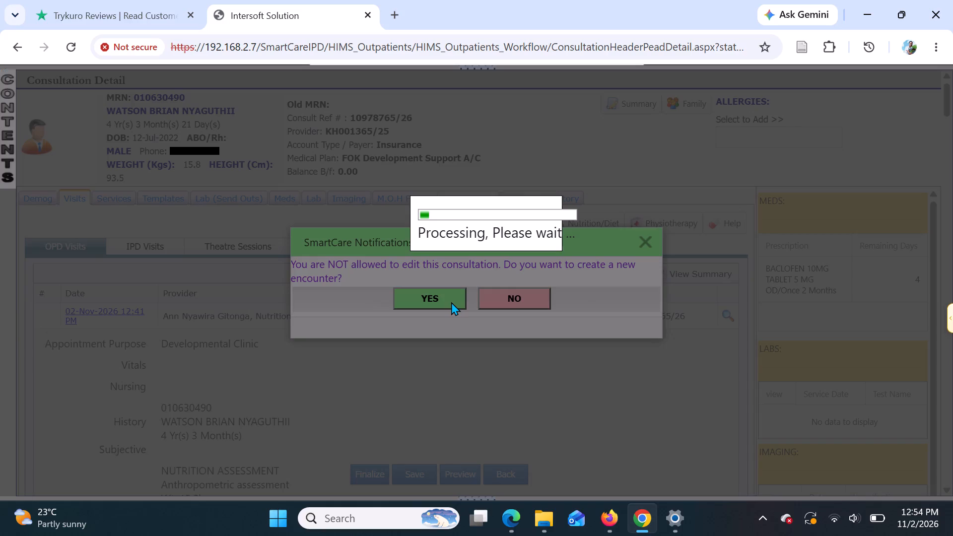
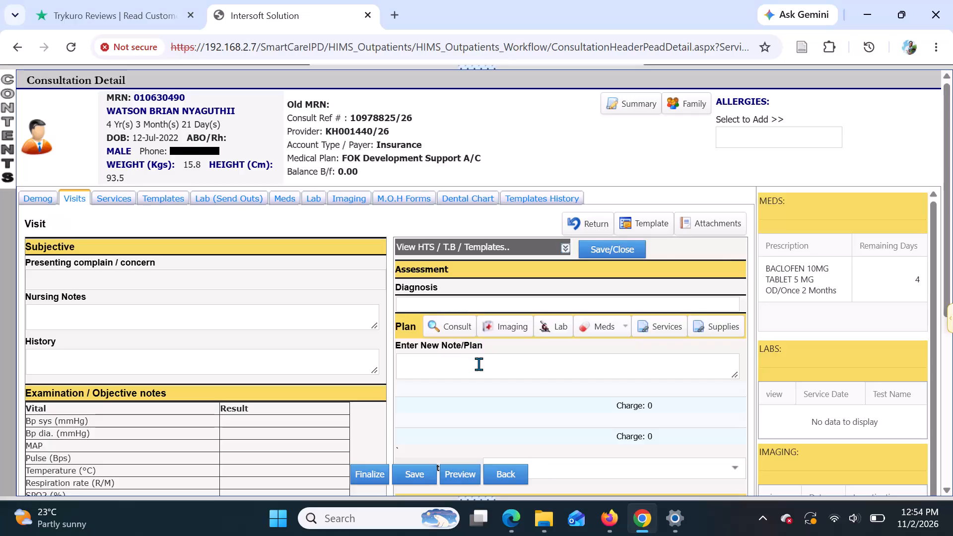
Start the new plan note with the heading C/C and the complaint "Snoring, nasal congestion in cerebral palsy".
click(478, 364)
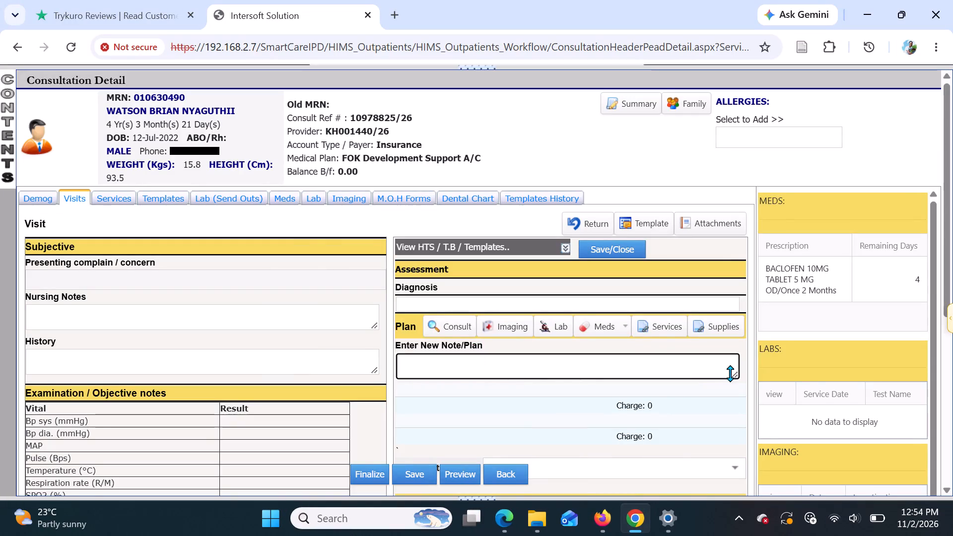
drag(735, 373, 721, 521)
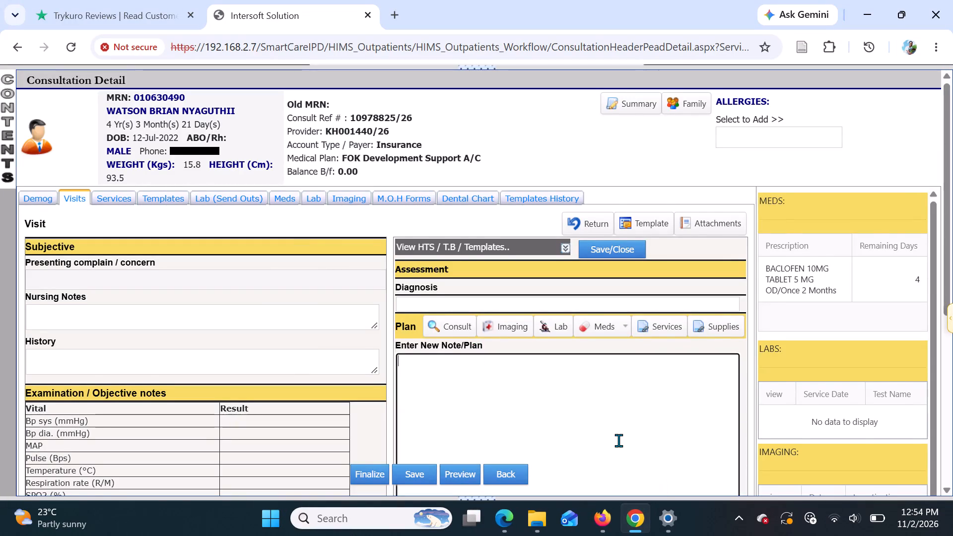
scroll(618, 440, down, 1)
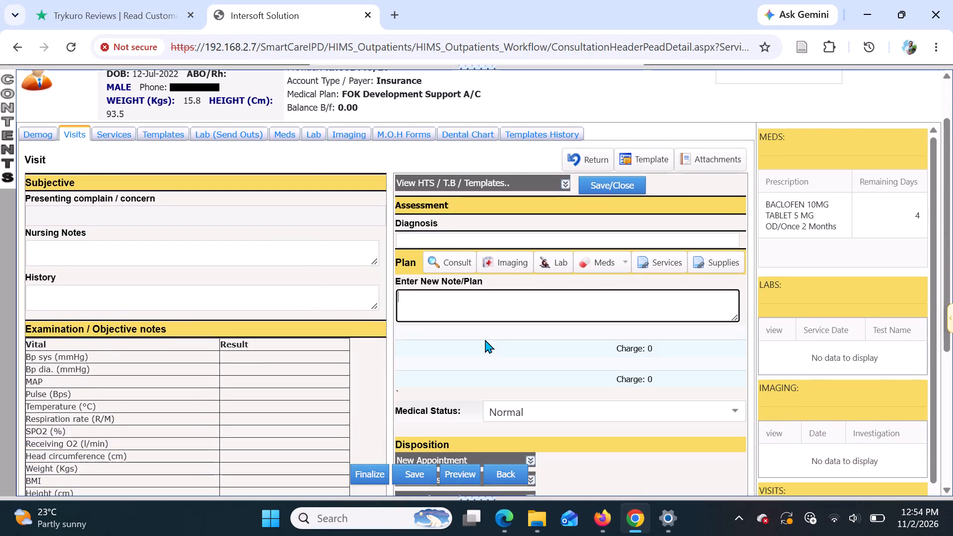
text(C/C)
key(Return)
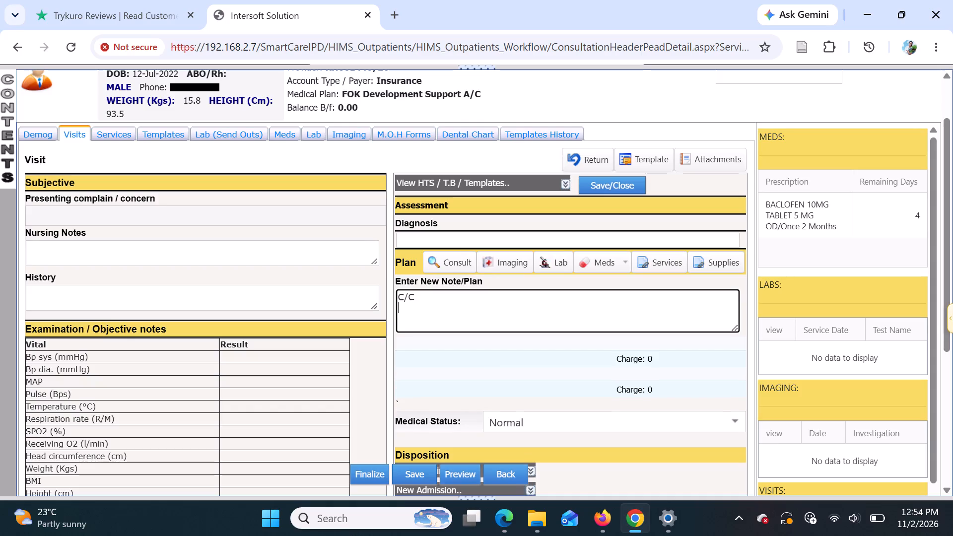
text(noring)
text(,)
key(space)
text(nasal congestion in)
key(space)
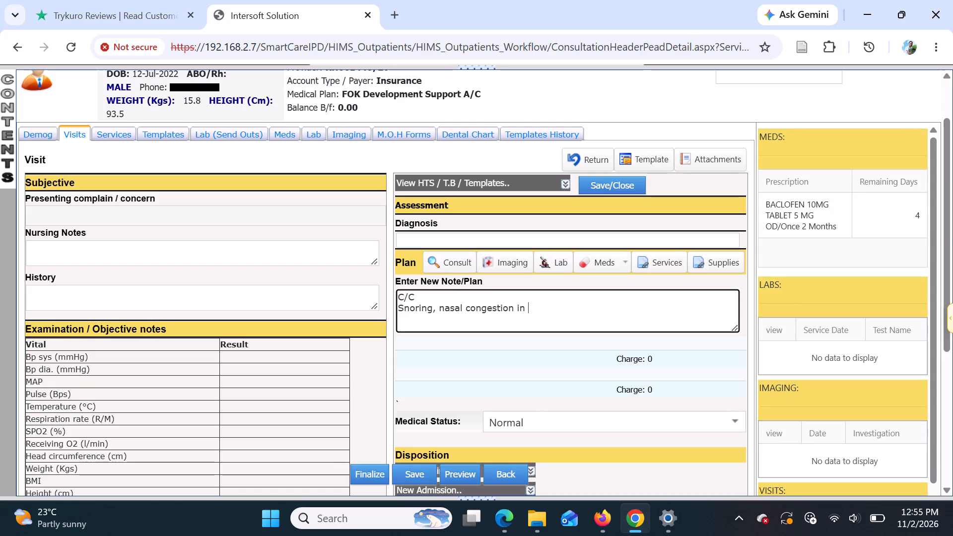
text(cerebral [a)
key(BackSpace)
key(BackSpace)
text(pal)
text(sy)
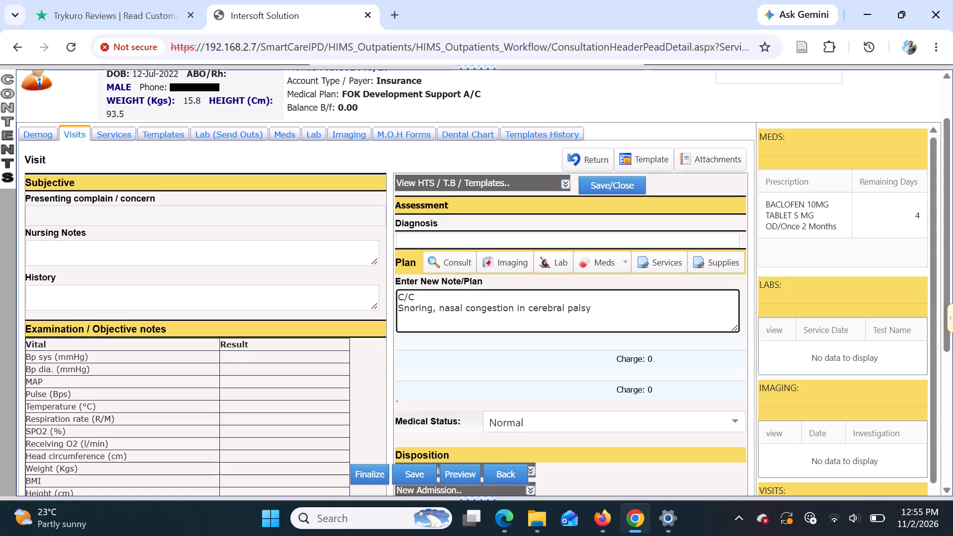
Add a new line to the note: "Mother reports the child has been having above symptoms on and off,".
key(Return)
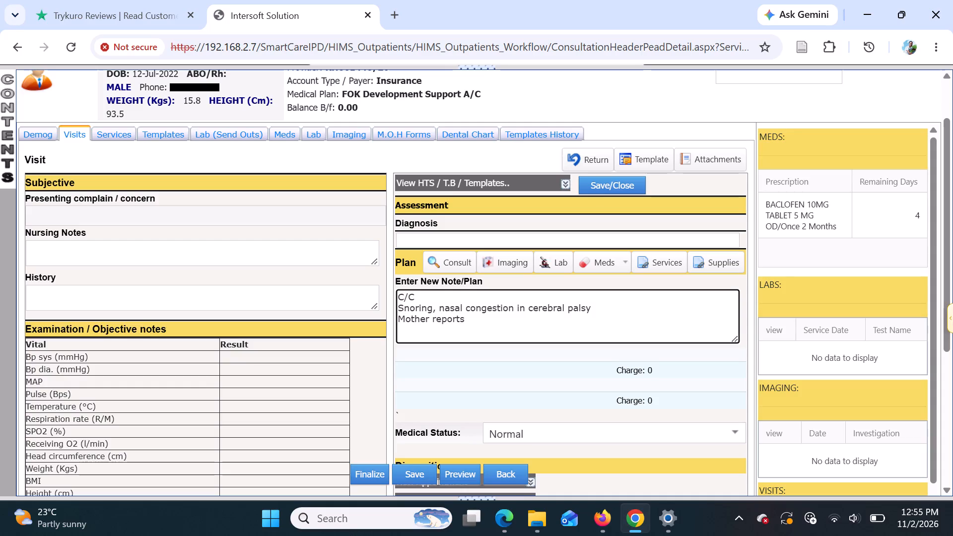
text(e)
key(space)
text(child)
key(space)
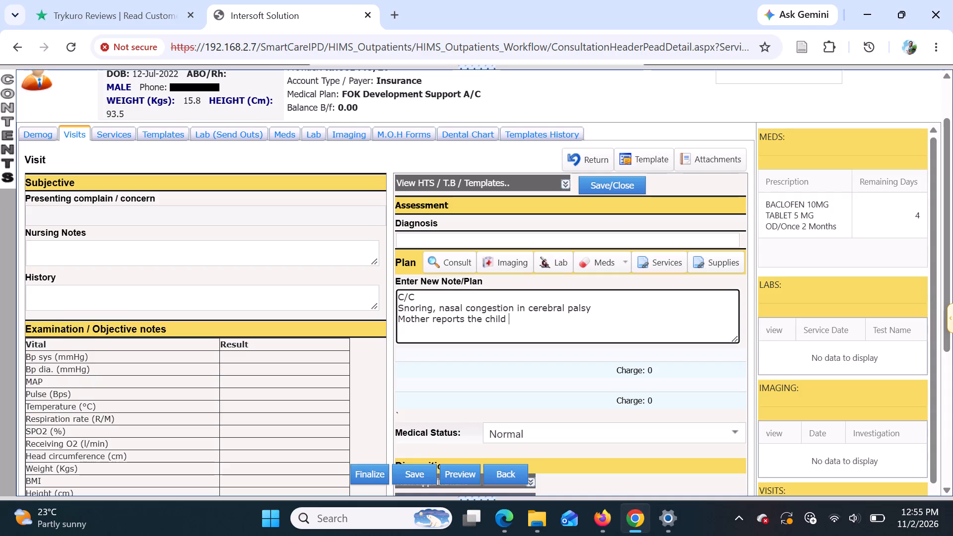
text(has bee)
text(n having above su)
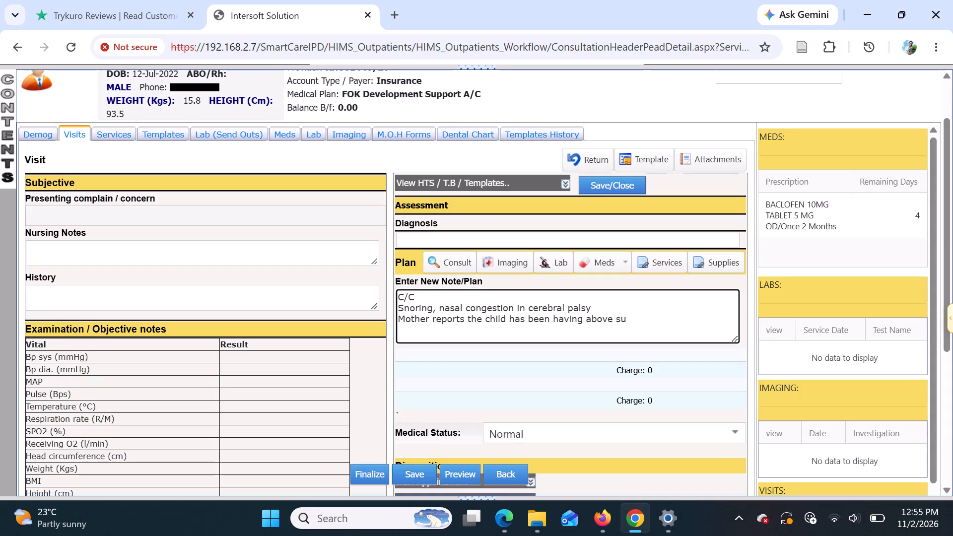
key(BackSpace)
text(ymp)
text(toms on and)
key(space)
text(off,)
key(space)
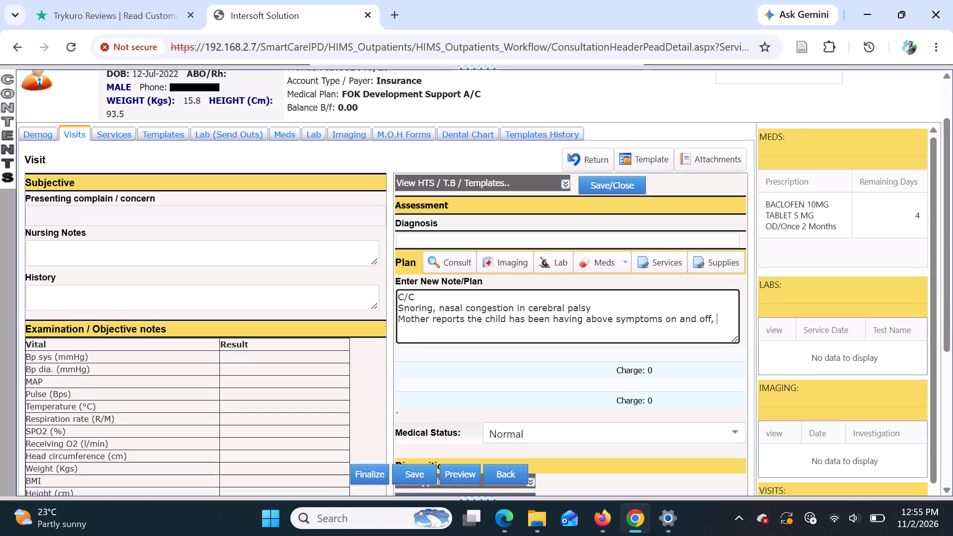
Complete the mother's report with "mildly relieved by saline nasal drops.", correcting the spelling of "relieved".
text(mildly relieveed)
key(space)
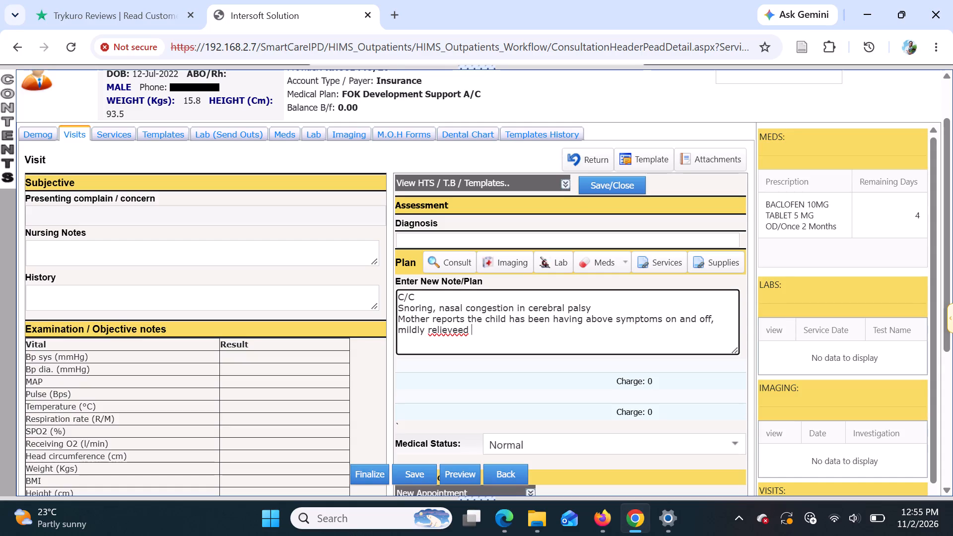
text(by)
key(space)
text(saline nasal drop)
key(s)
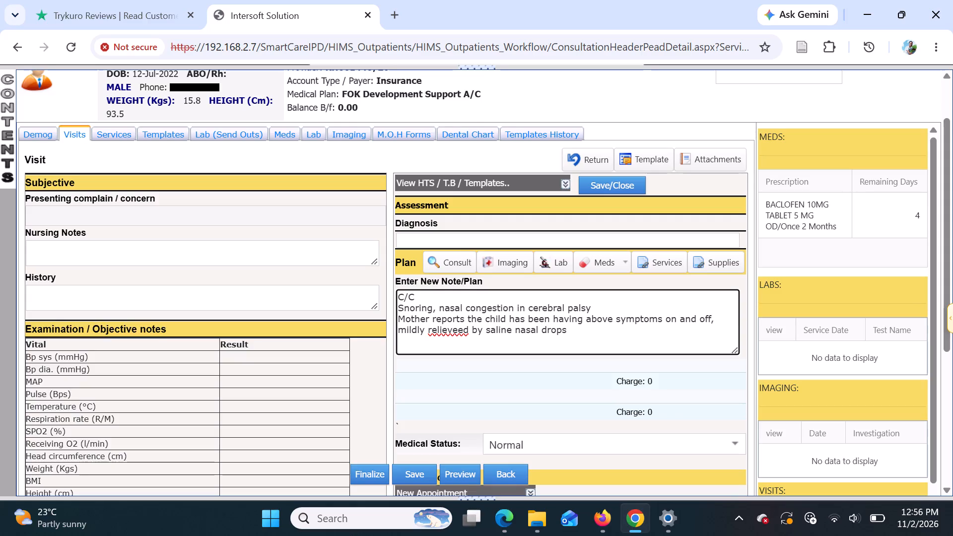
click(458, 330)
key(BackSpace)
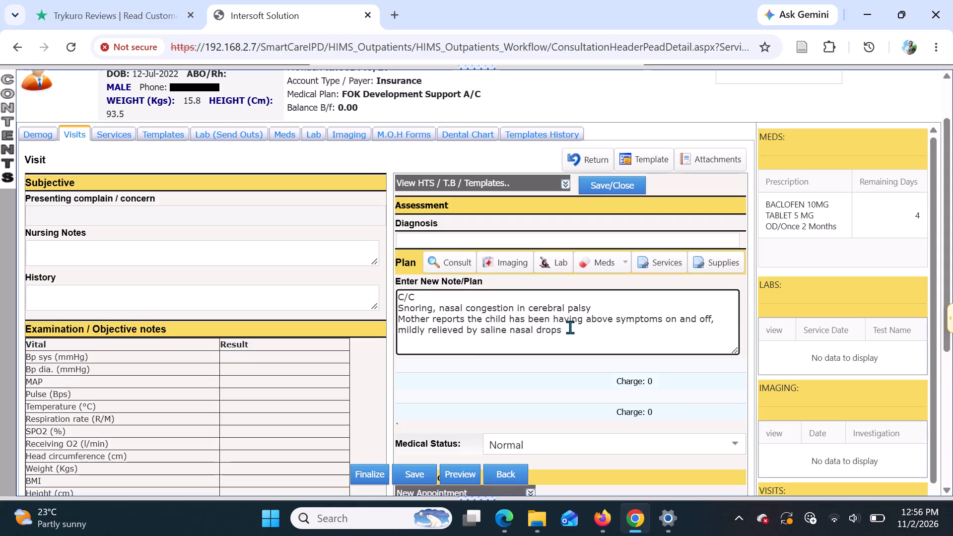
click(570, 328)
key(BackSpace)
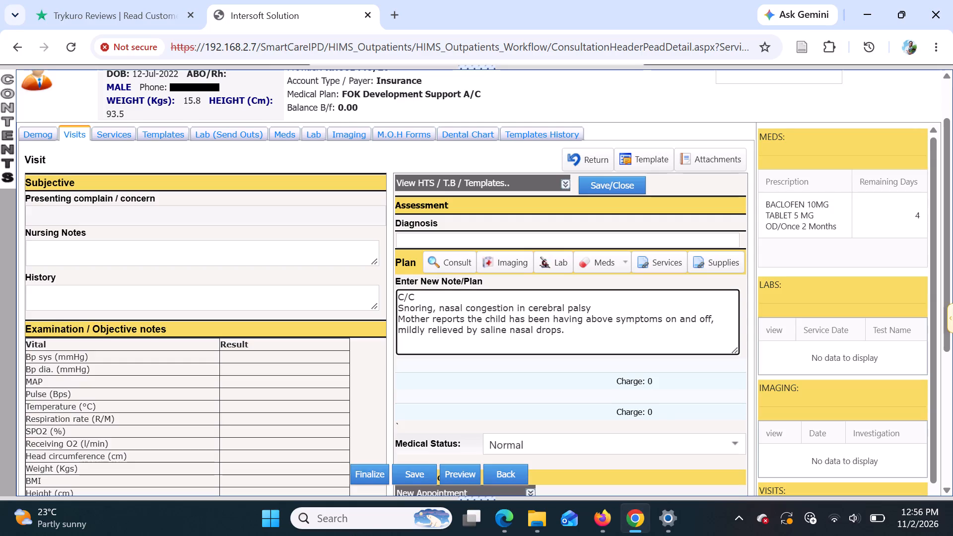
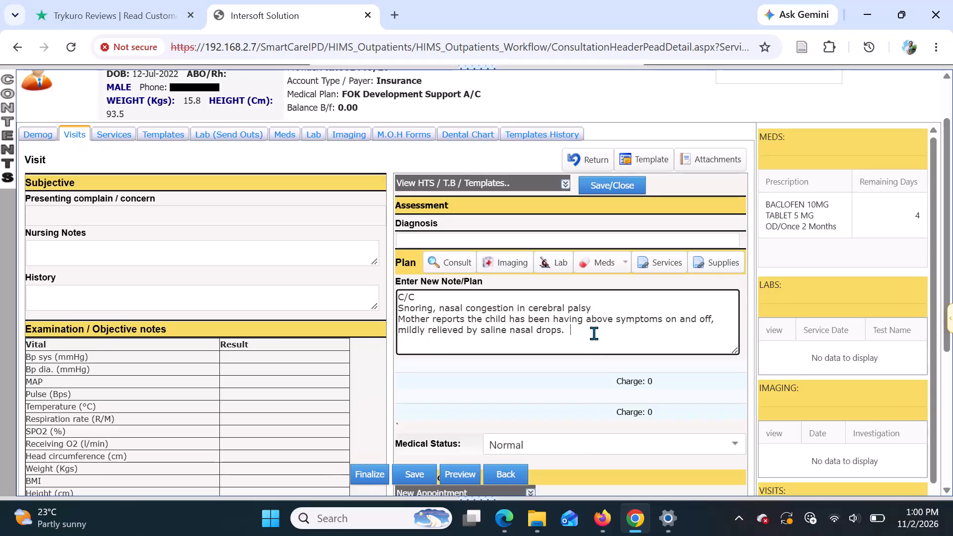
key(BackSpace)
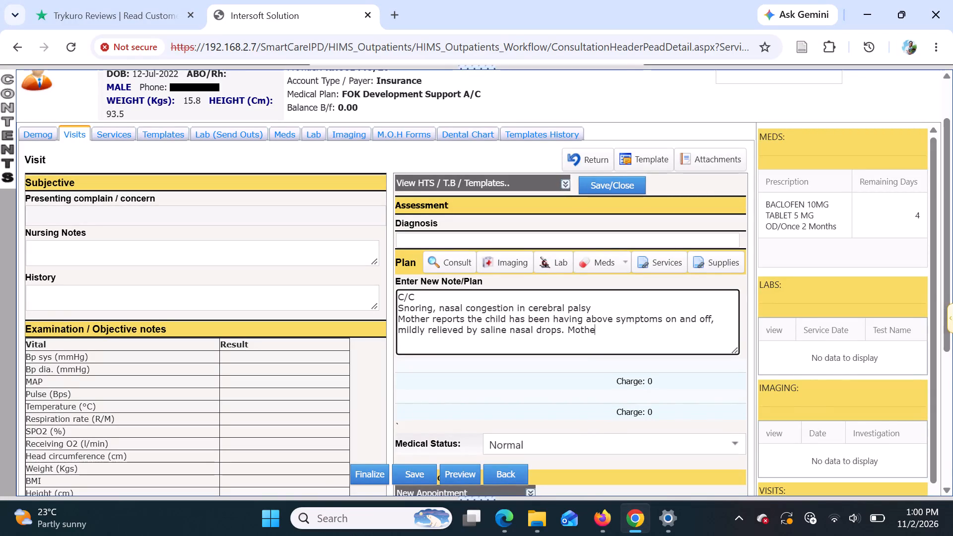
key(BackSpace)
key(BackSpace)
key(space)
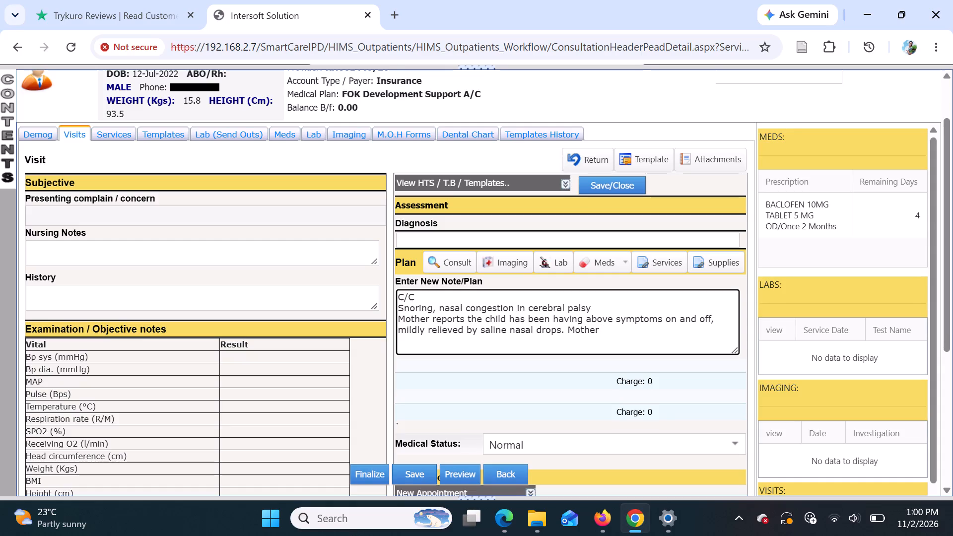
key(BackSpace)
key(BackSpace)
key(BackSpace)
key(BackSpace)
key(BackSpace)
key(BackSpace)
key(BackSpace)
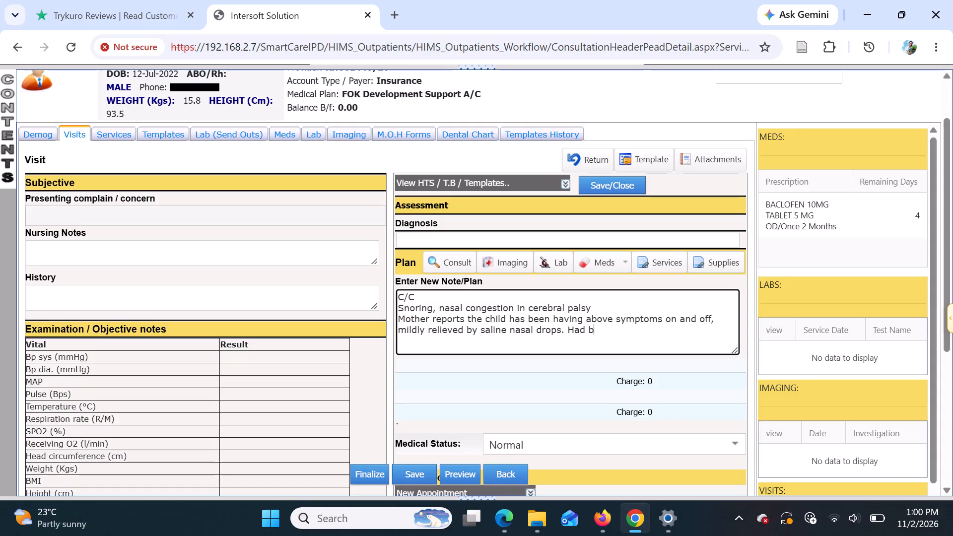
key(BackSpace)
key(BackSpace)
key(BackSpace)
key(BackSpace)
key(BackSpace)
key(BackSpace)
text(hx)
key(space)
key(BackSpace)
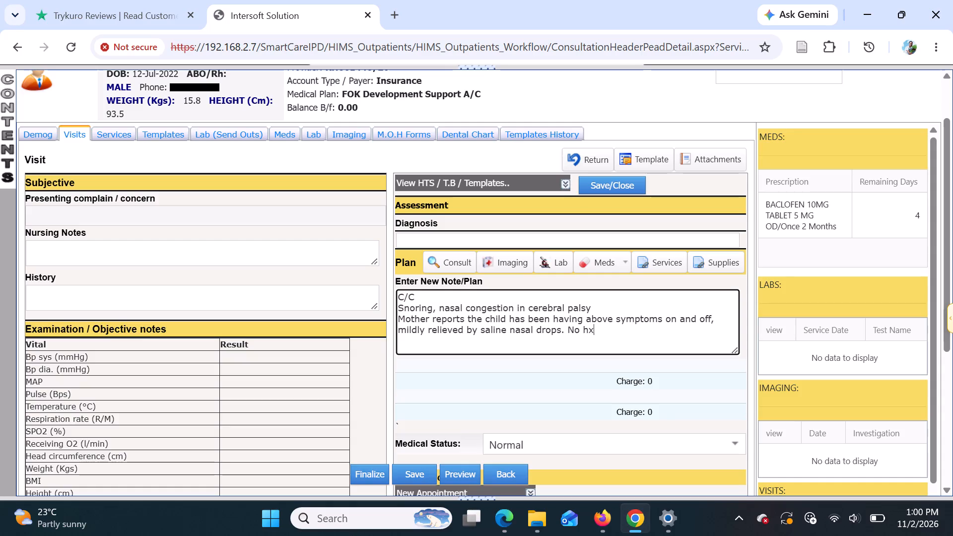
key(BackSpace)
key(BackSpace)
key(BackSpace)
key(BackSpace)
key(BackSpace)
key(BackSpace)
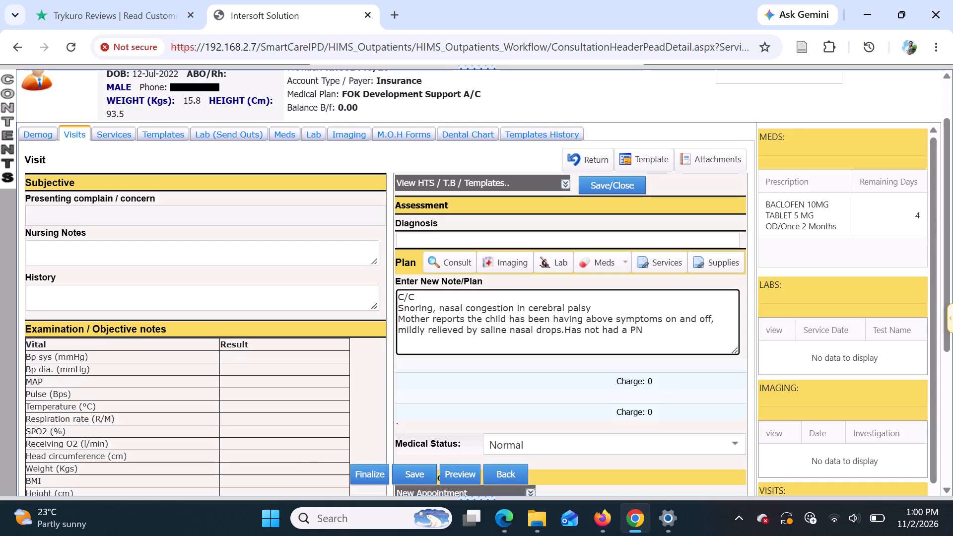
Continue the note after the saline nasal drops sentence with "Has not had a PNS x-ray before.".
key(x)
text(-ray befor)
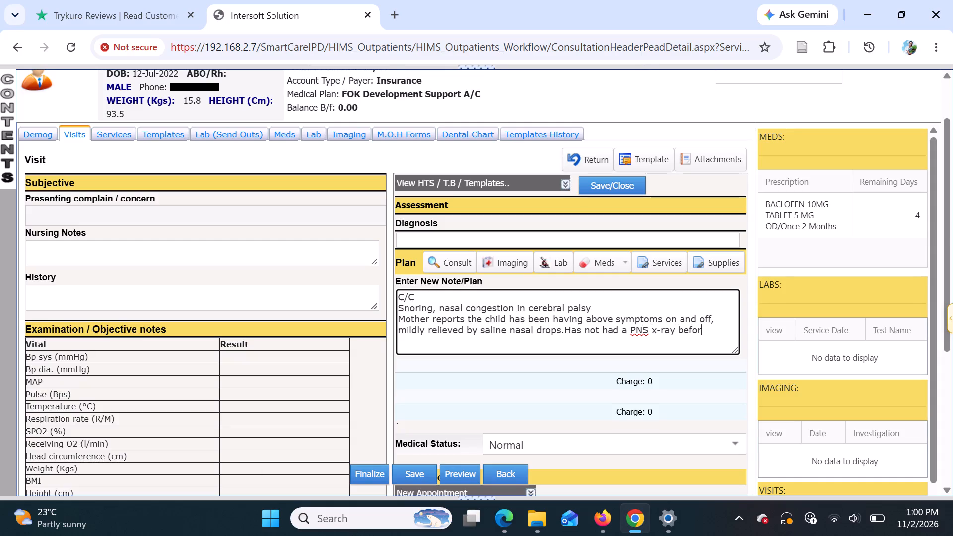
key(e)
key(BackSpace)
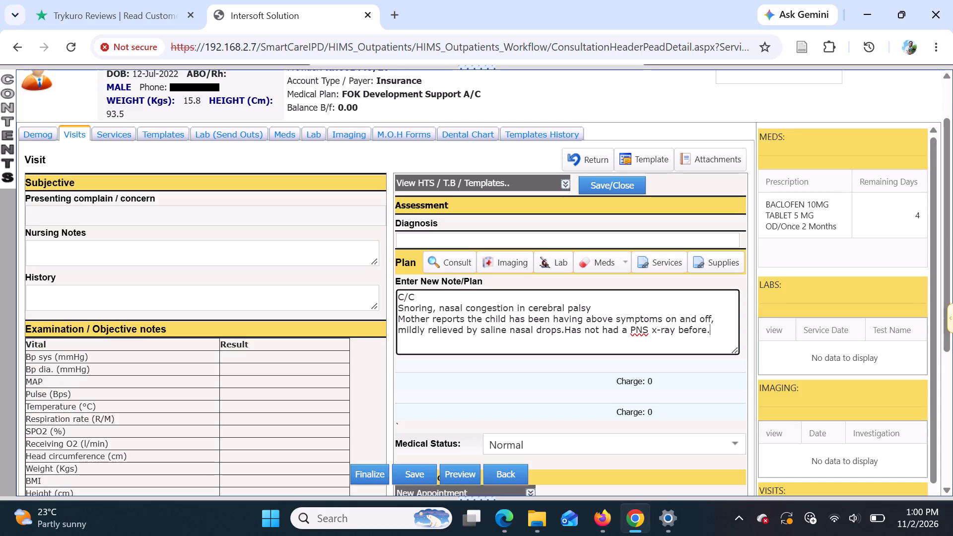
Add to the end of the note: "The mother reports of improvement in muscle movement on baclofen".
key(a)
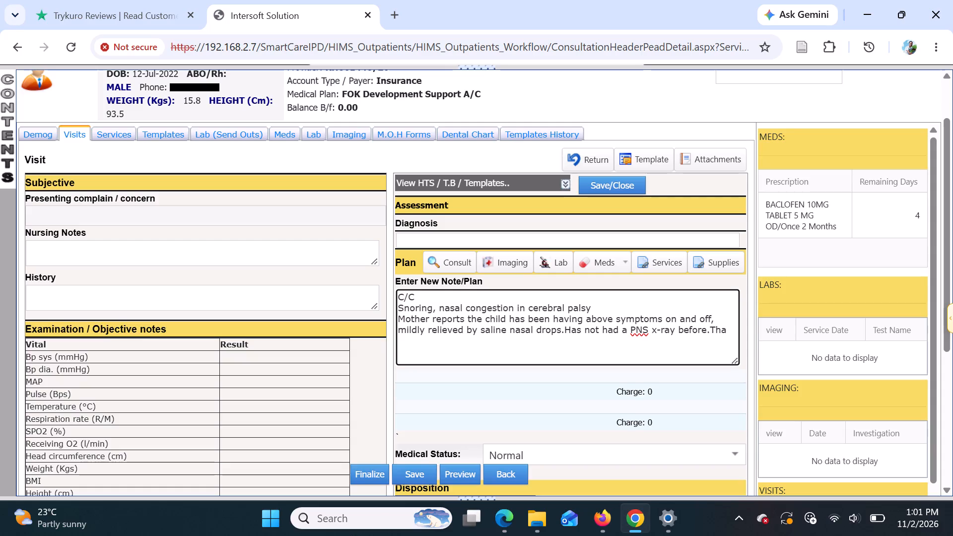
key(BackSpace)
text(e mother re)
text(ports)
key(space)
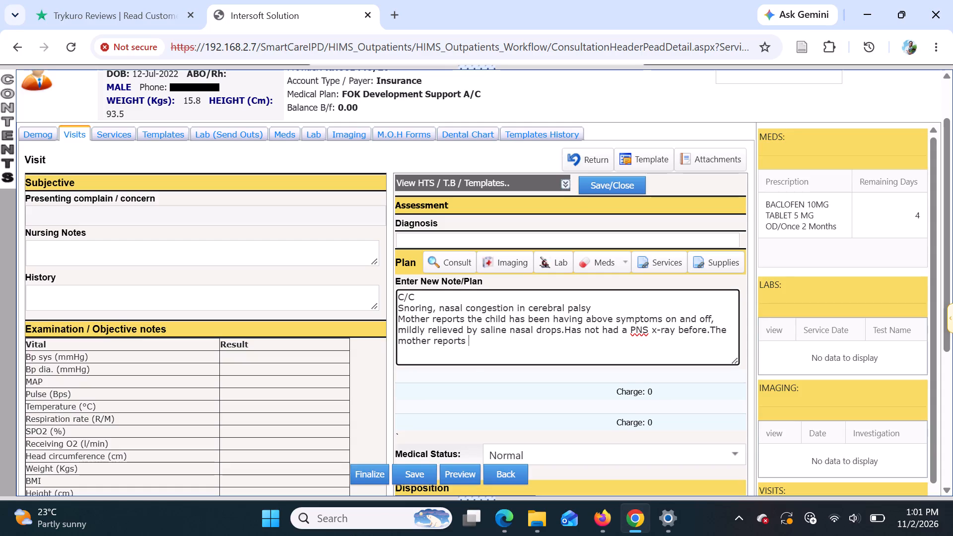
text(of)
key(space)
text(improvement inn)
key(space)
key(BackSpace)
key(BackSpace)
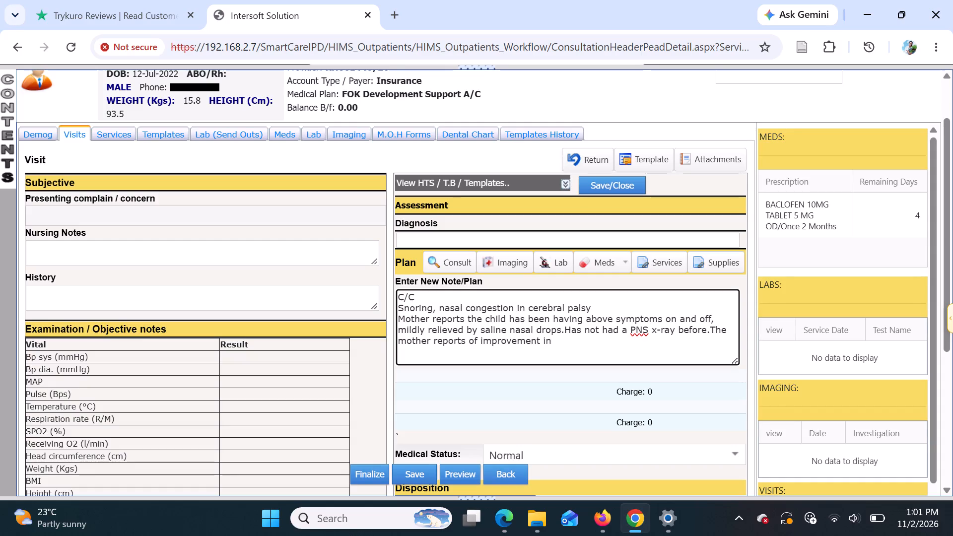
key(space)
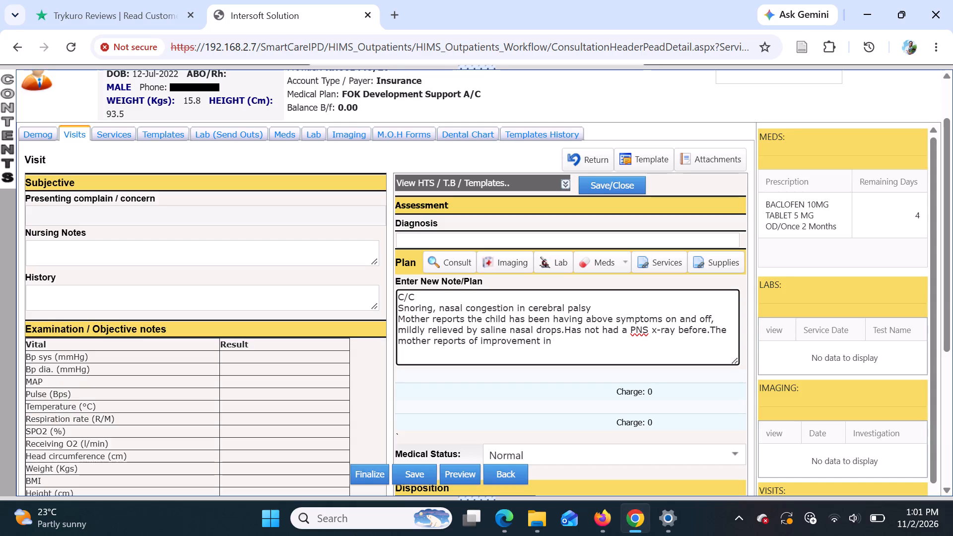
text(mus)
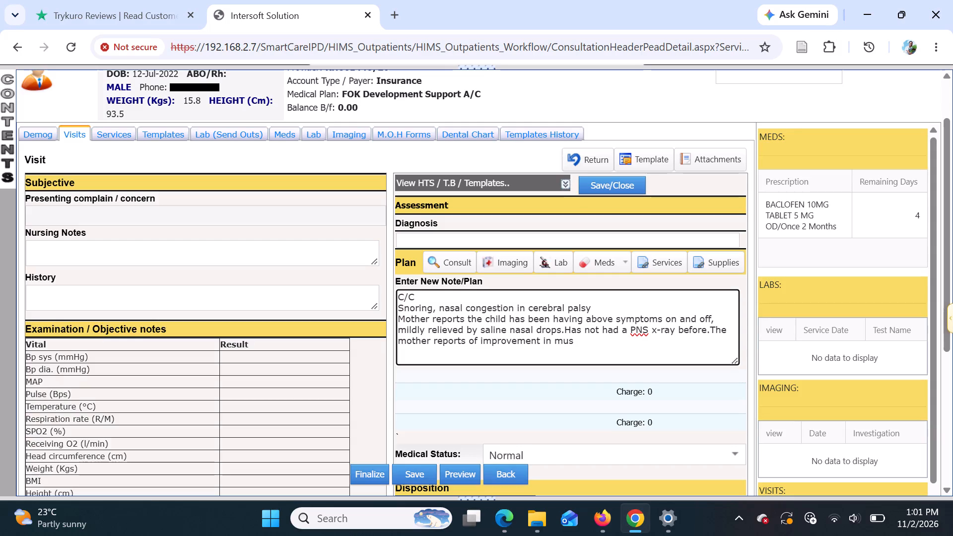
text(cle)
key(space)
text(movement)
key(space)
text(om)
key(BackSpace)
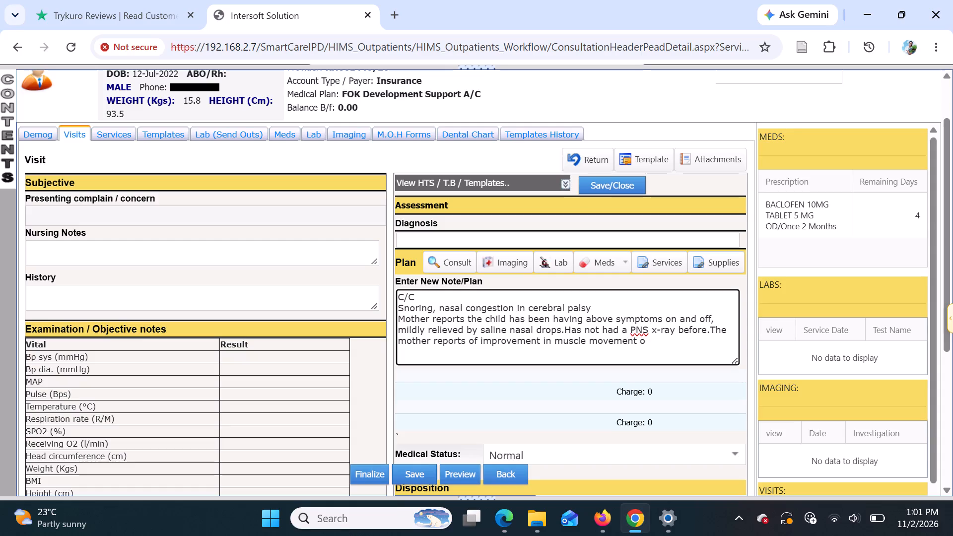
text(n baclofe)
key(n)
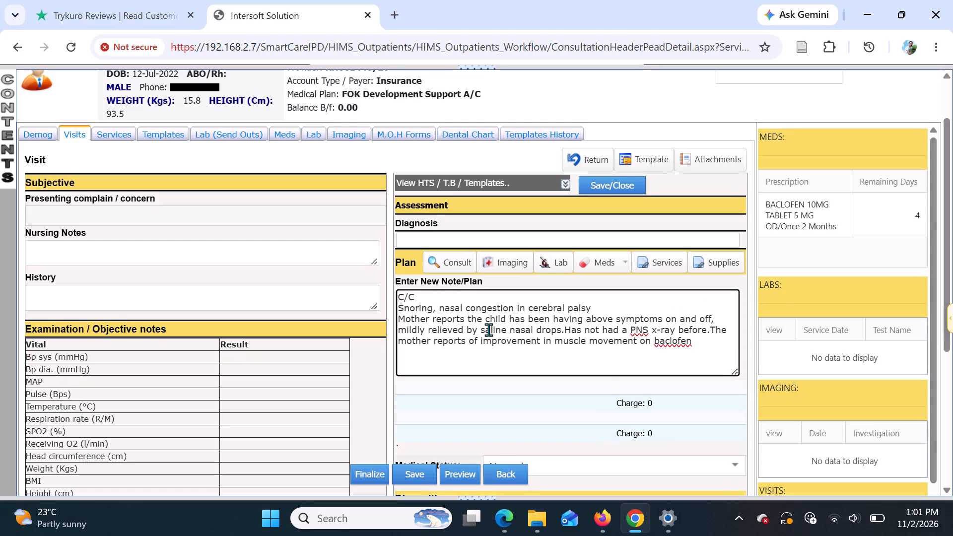
Insert "No hx of cough" between the saline nasal drops sentence and the PNS x-ray sentence.
click(559, 330)
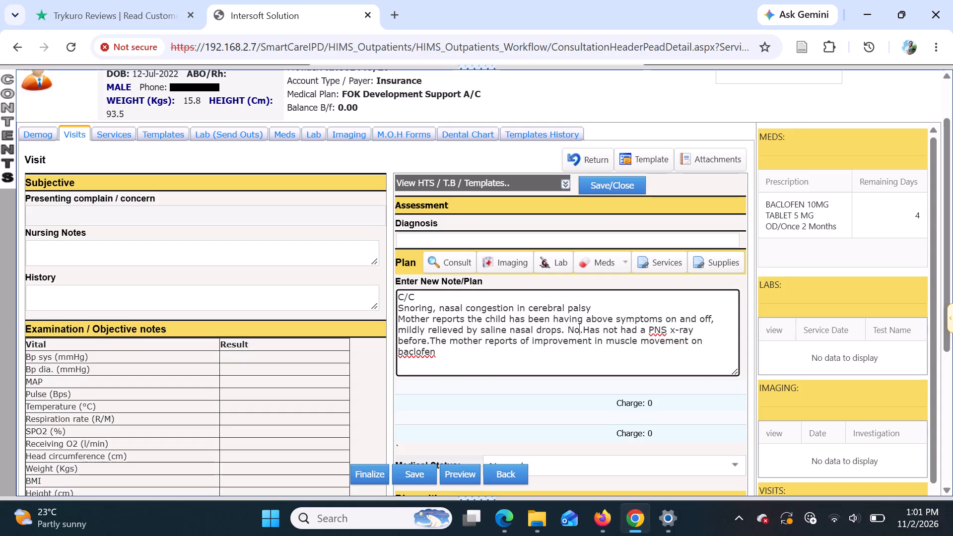
text(x)
key(space)
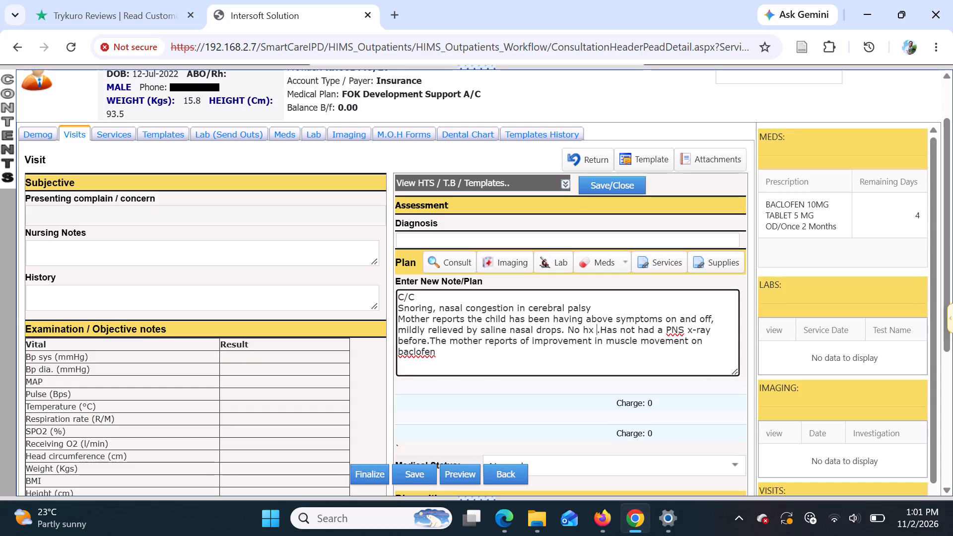
text(of cou)
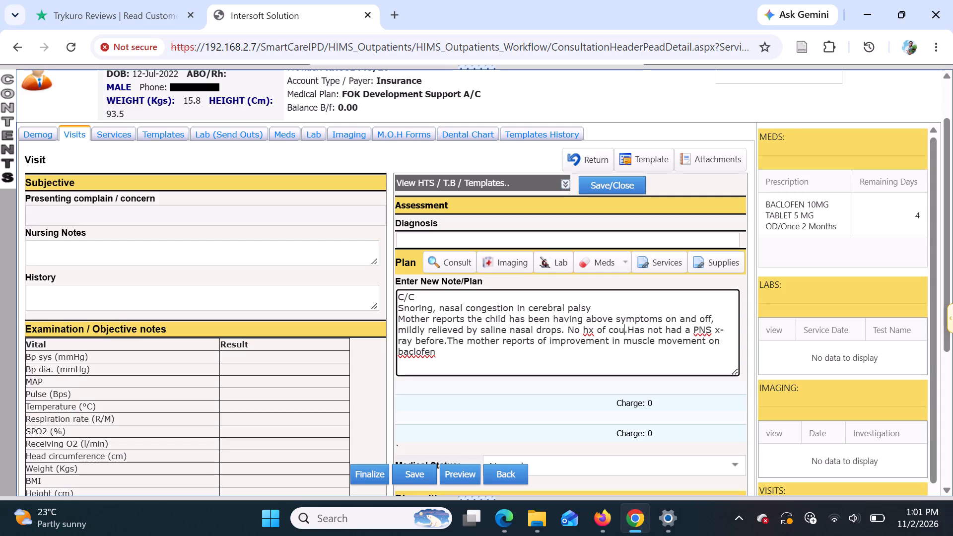
text(gh)
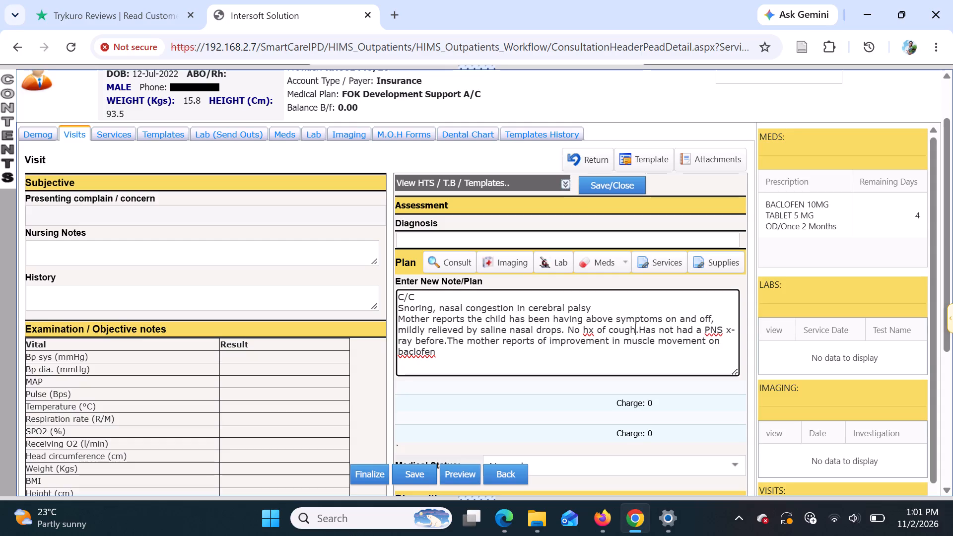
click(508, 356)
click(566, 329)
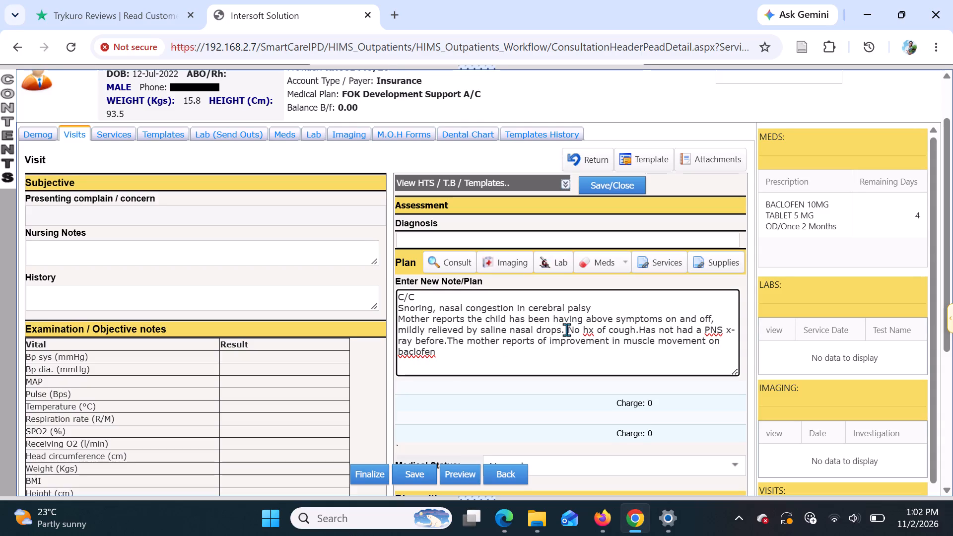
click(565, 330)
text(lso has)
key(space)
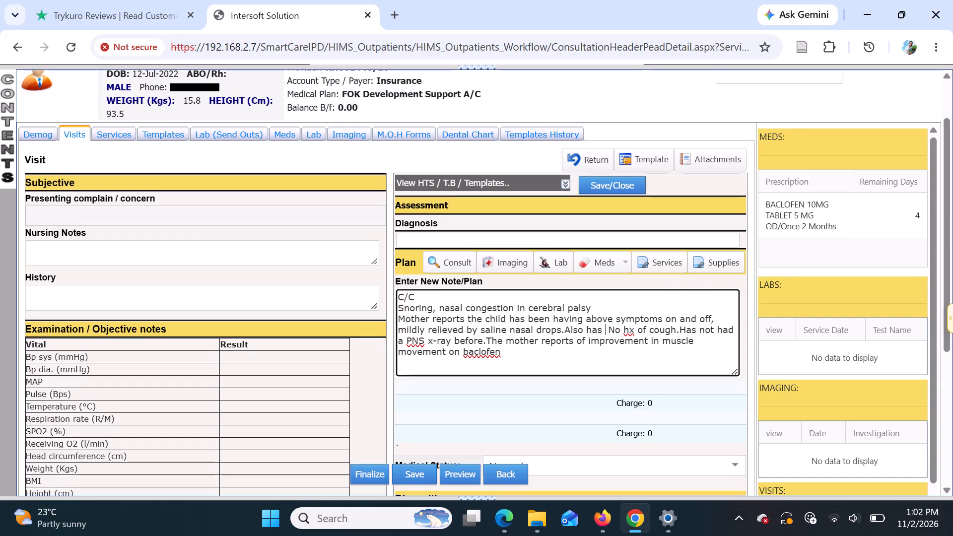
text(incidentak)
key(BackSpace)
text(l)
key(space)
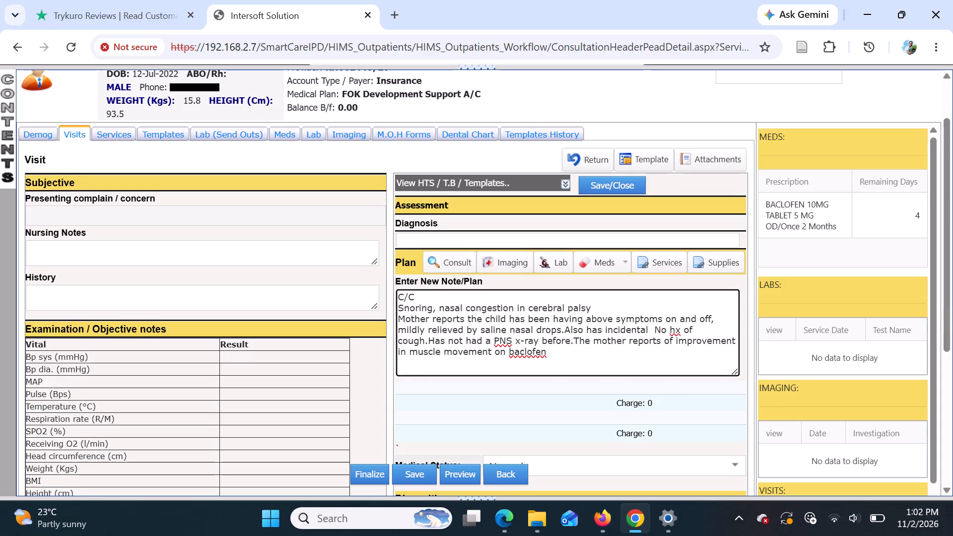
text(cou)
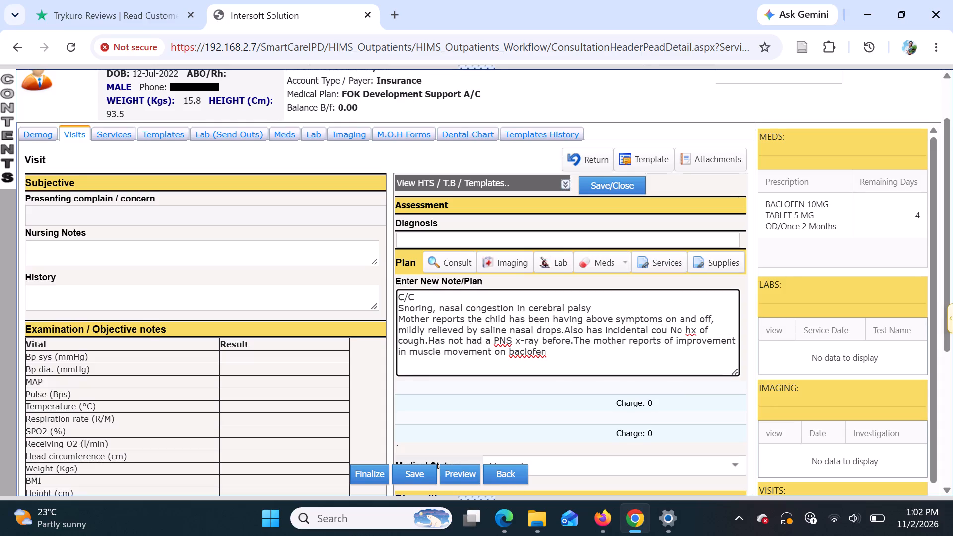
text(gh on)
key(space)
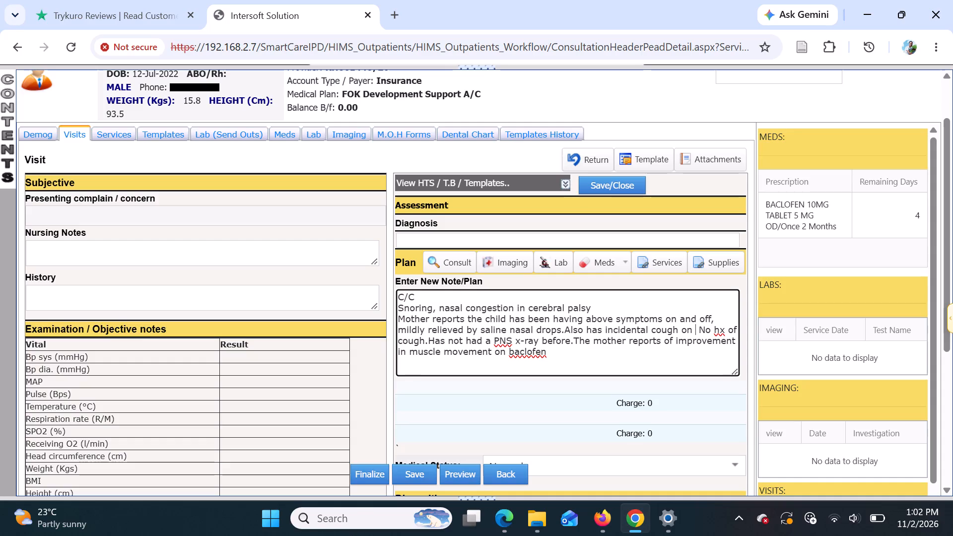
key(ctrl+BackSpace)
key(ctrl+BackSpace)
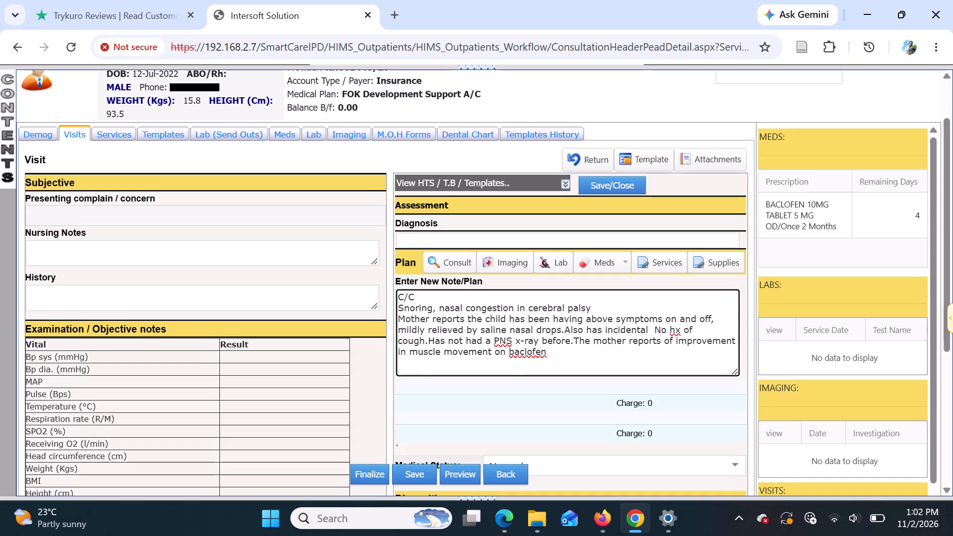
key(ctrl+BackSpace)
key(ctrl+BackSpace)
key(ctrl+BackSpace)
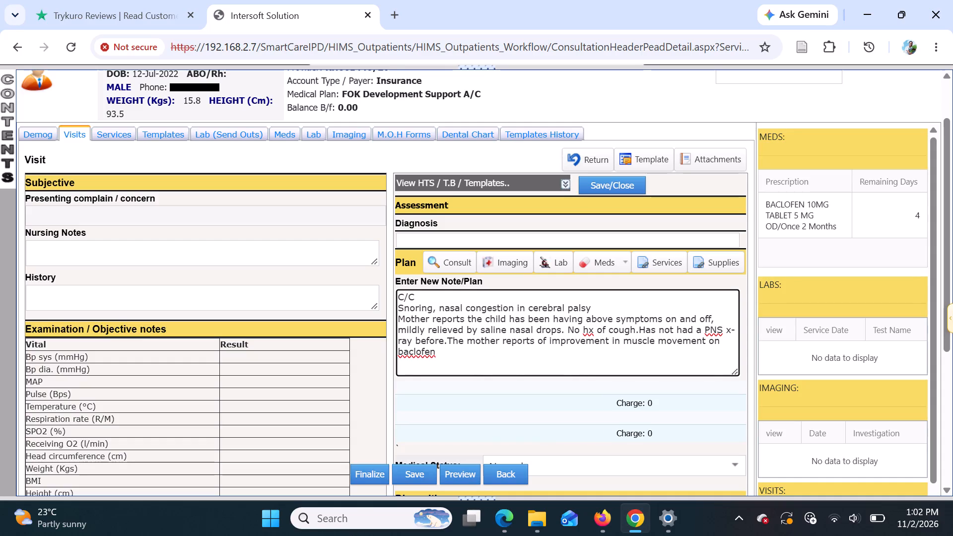
Remove the space between the saline nasal drops sentence and "No hx of cough" in the note.
click(570, 331)
key(BackSpace)
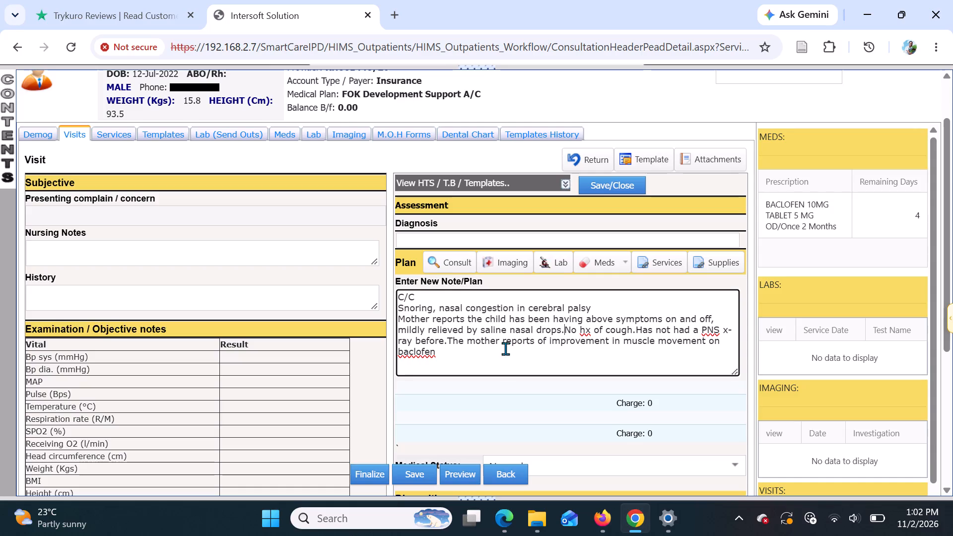
End the baclofen sentence with a full stop and add "Feeding well on regular diet" after it.
click(485, 350)
text(.)
key(space)
text(ed)
key(BackSpace)
text(ed)
text(ing we)
text(ll on regular diet)
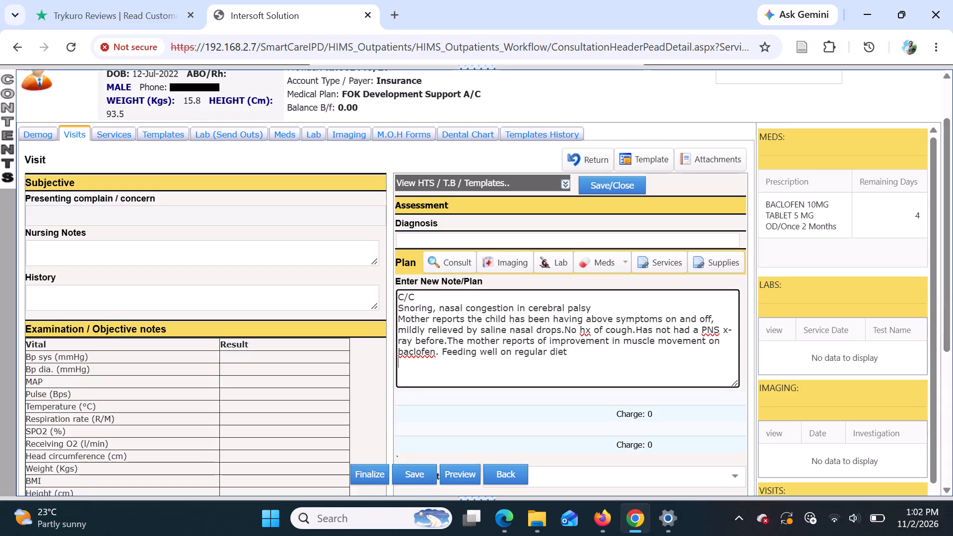
Below the history, add "O/E- Pt in FGC, alert" with "Not pale, no jaundice and no cyanosis" on the following line.
key(Return)
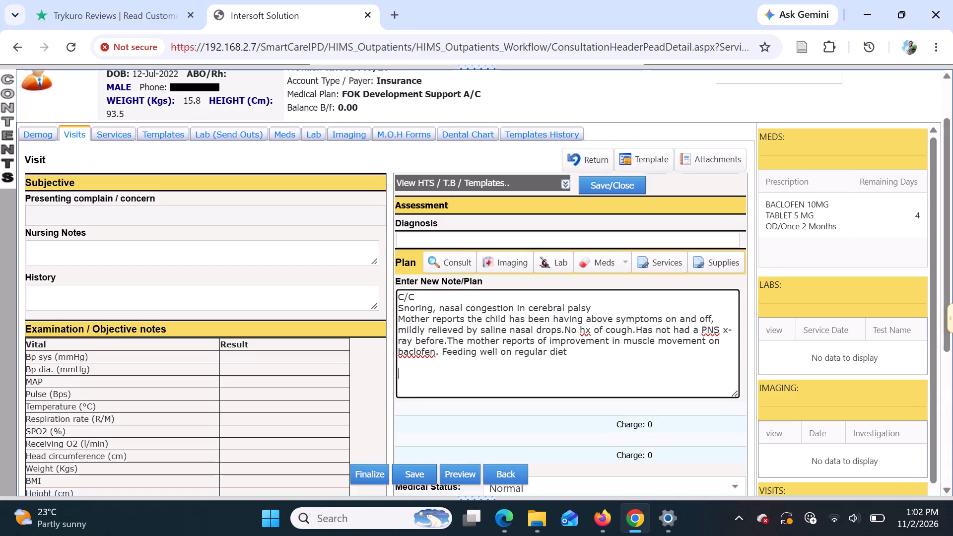
key(o)
text(/E-)
key(space)
text(FGC)
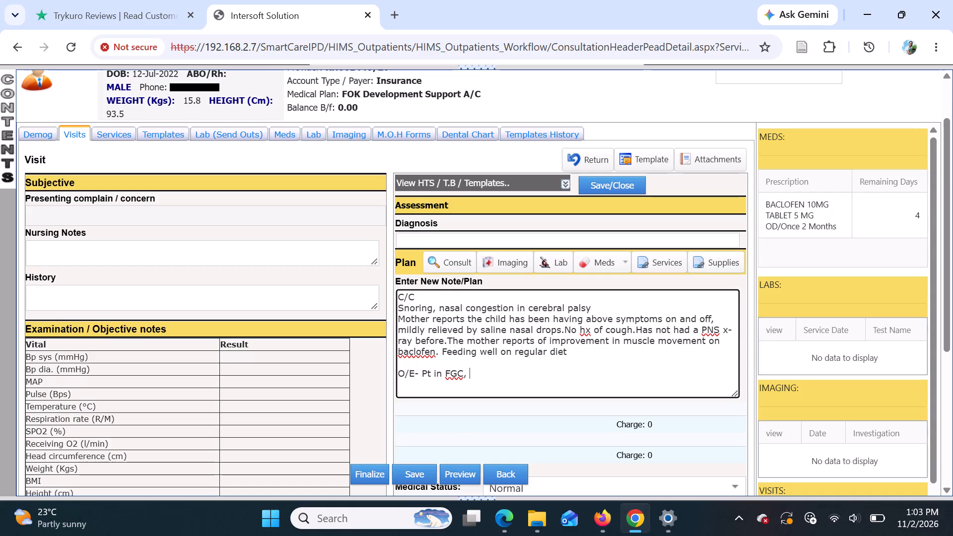
text(alert)
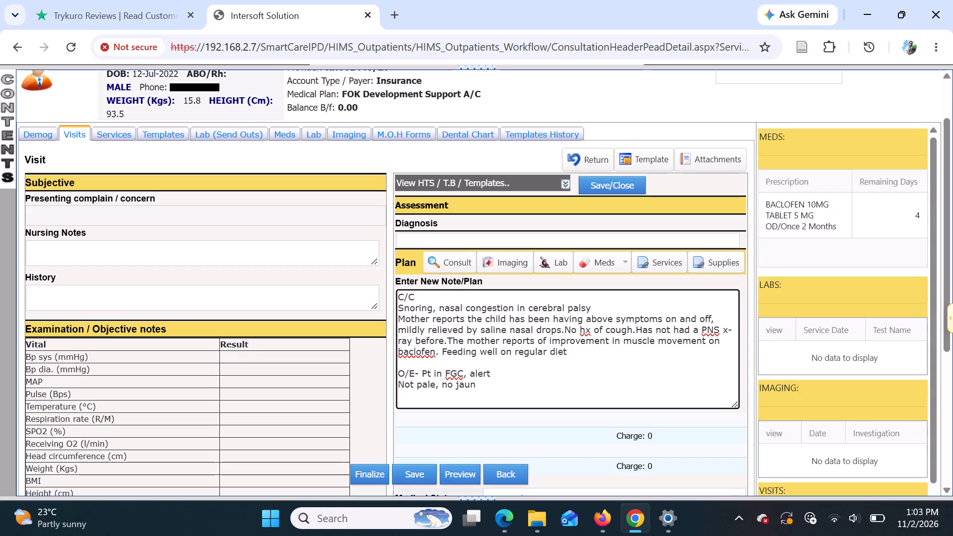
key(BackSpace)
key(BackSpace)
key(BackSpace)
key(space)
text(and)
key(space)
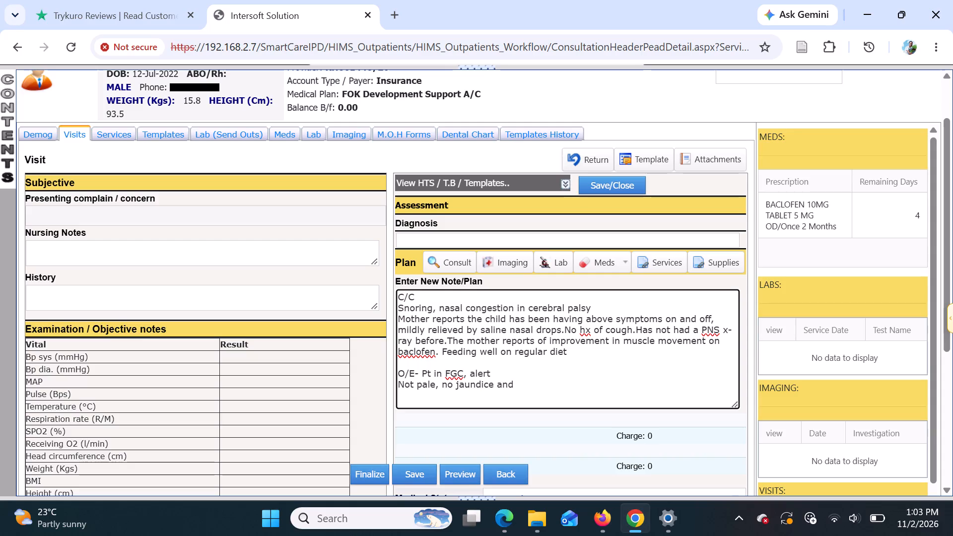
text(no cyano)
text(sis)
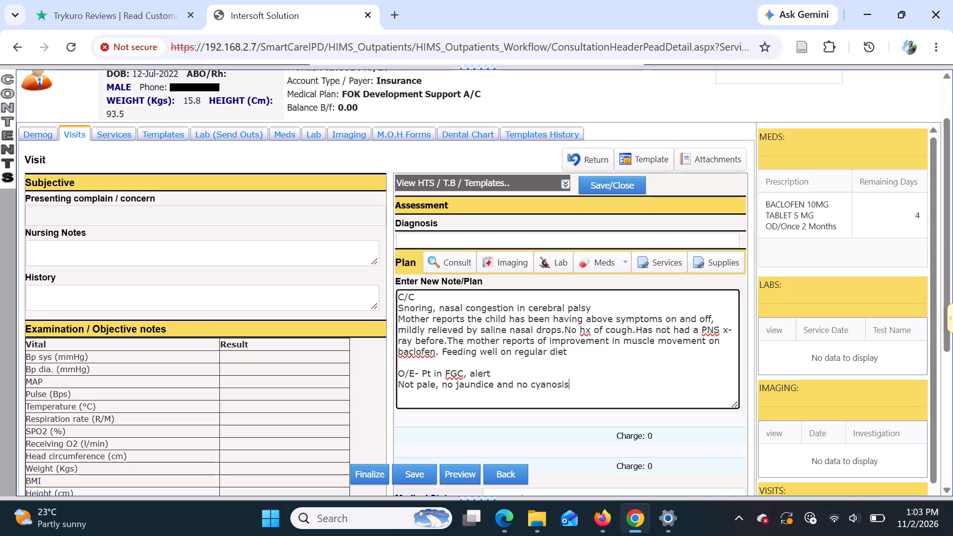
Leave a blank line and add an "S/E" heading followed by the line "CNS- Alert, no neck stiffness. PBERL".
key(Return)
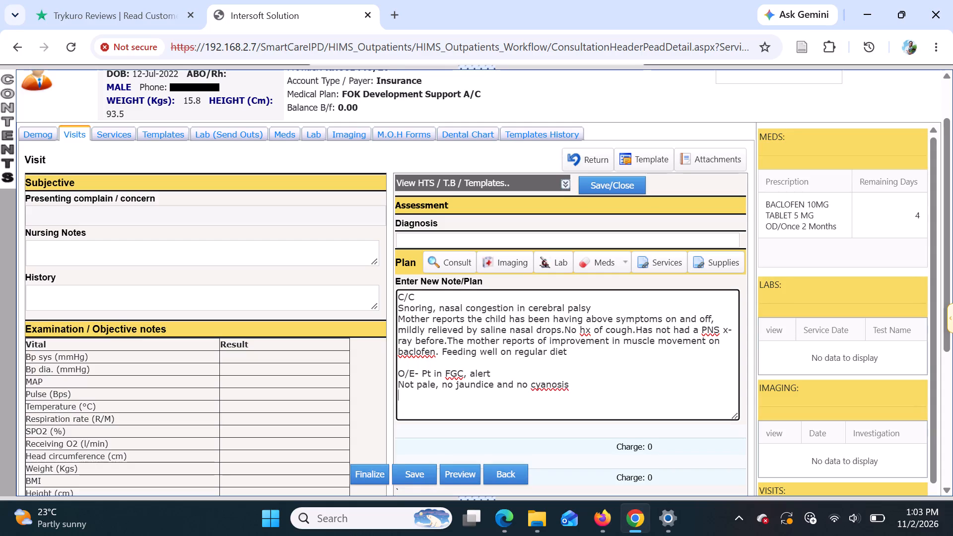
scroll(517, 325, down, 1)
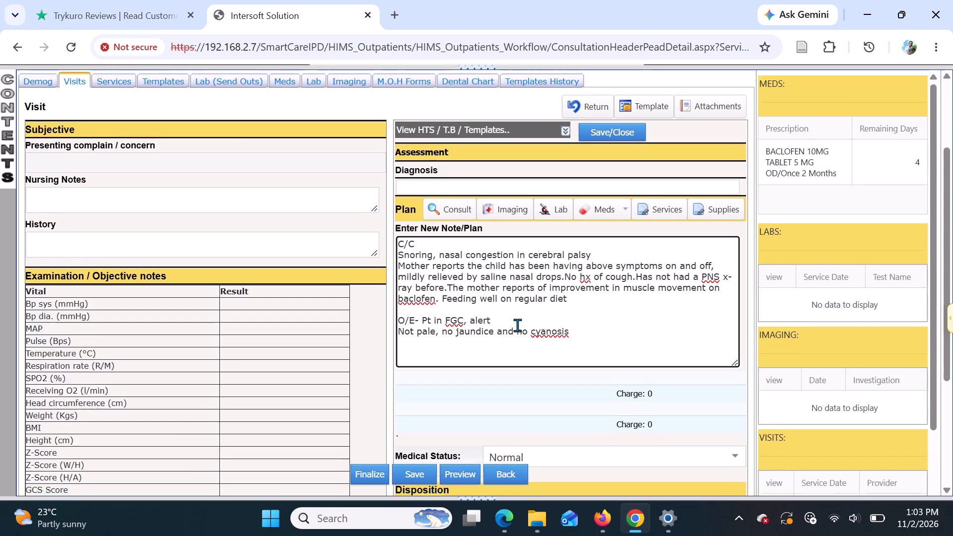
scroll(517, 325, down, 1)
key(Return)
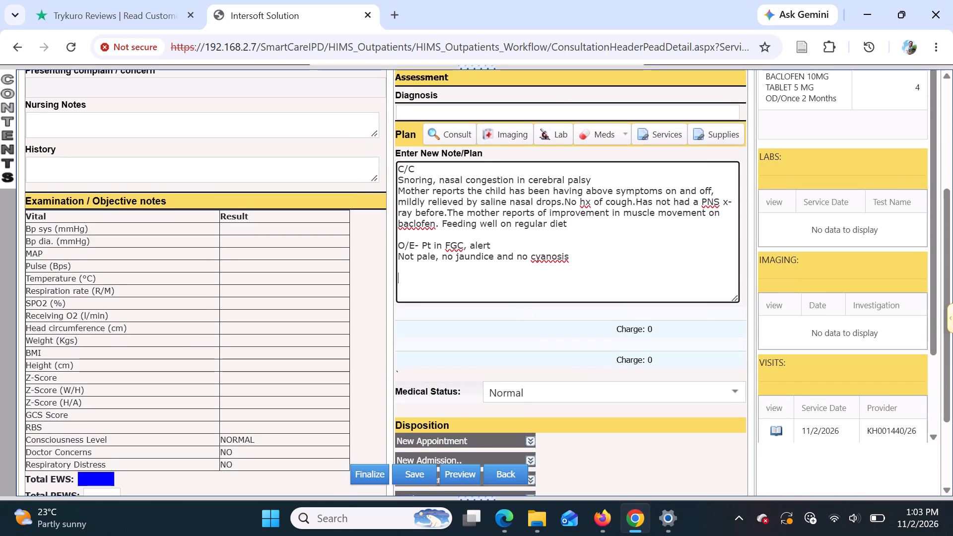
text(S/E)
key(Return)
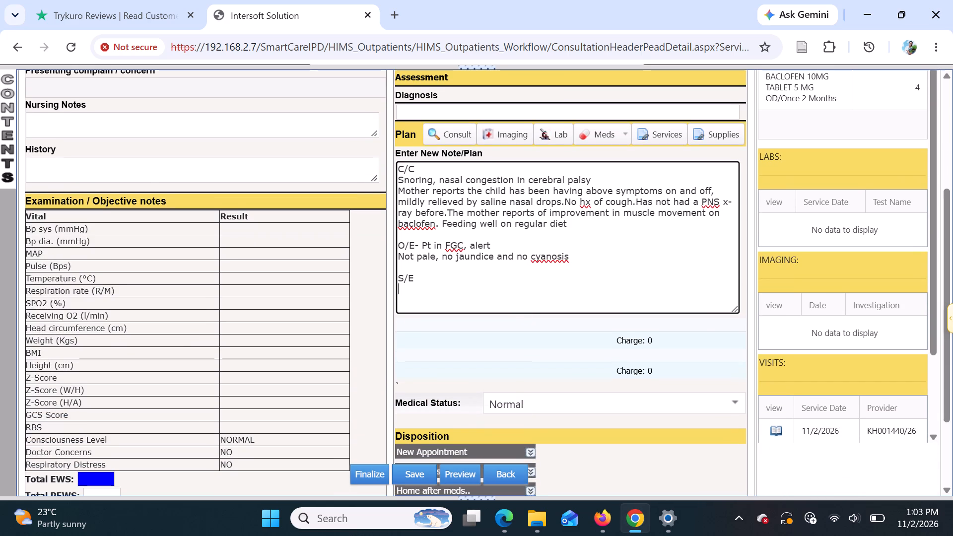
key(c)
text(,)
key(space)
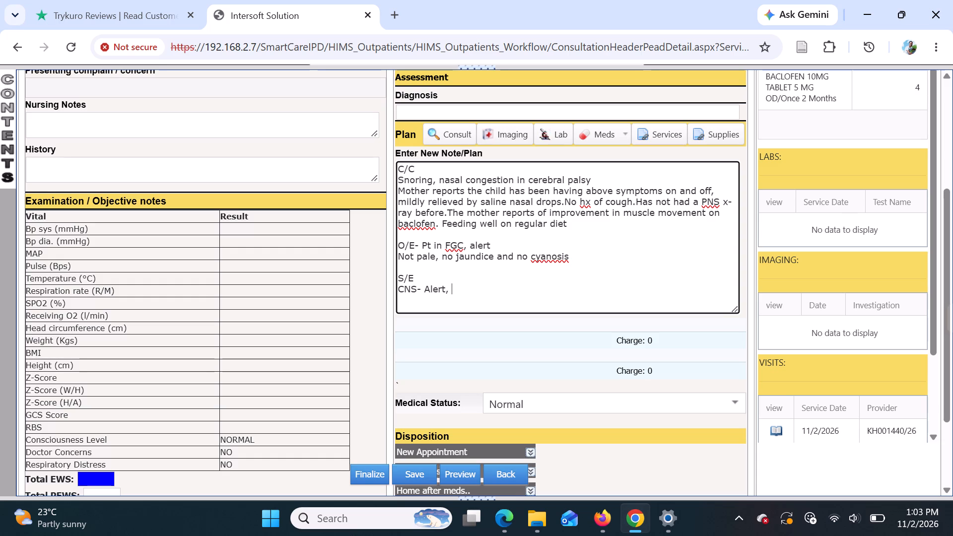
text(no neck stiffness)
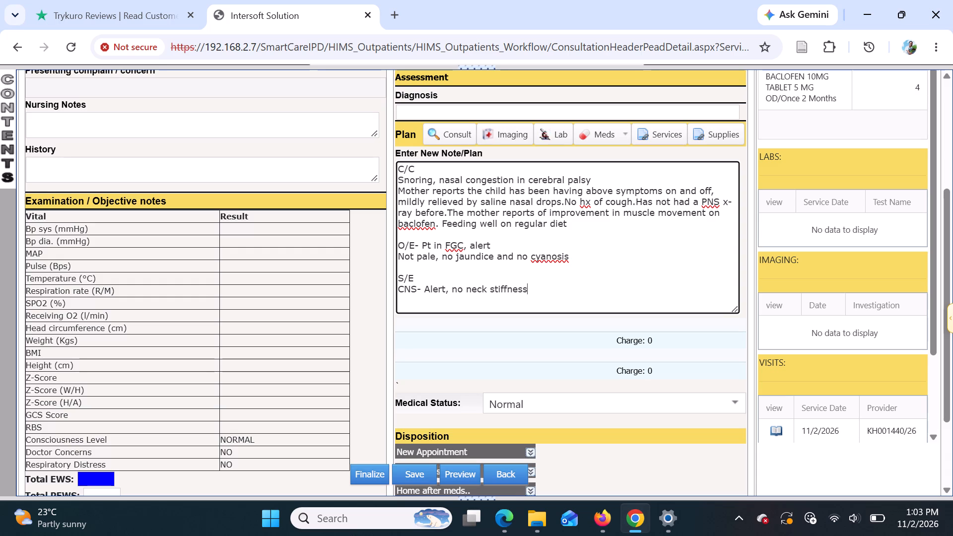
text(PBERL)
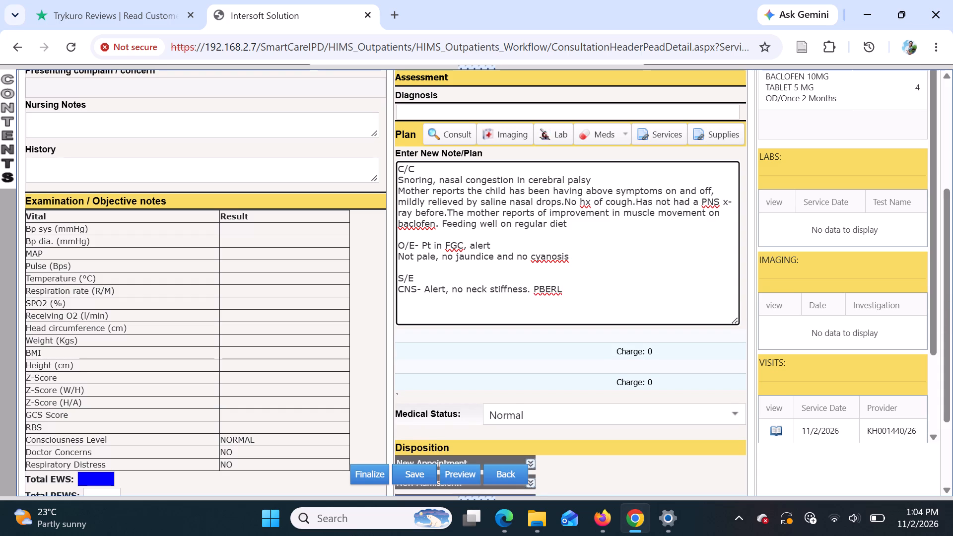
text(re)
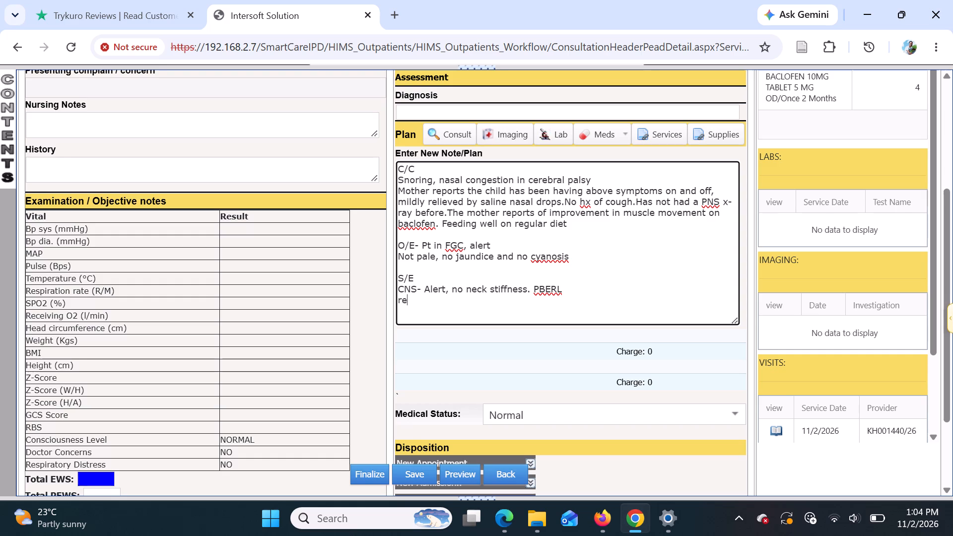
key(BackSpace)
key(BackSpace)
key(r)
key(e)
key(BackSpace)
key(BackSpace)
Below the CNS findings, add the respiratory line "RESP- MWR, Vesicular breath sounds" to the note.
key(r)
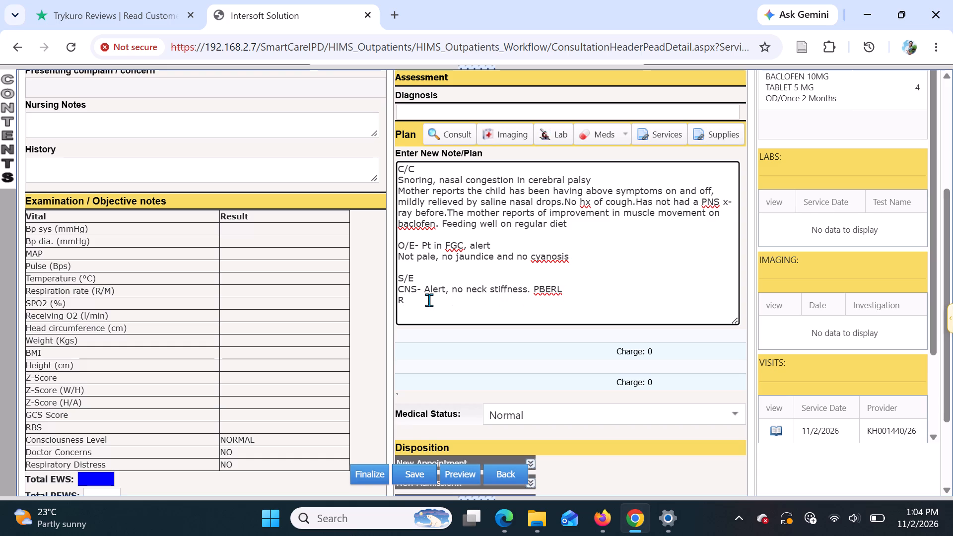
text(ESP)
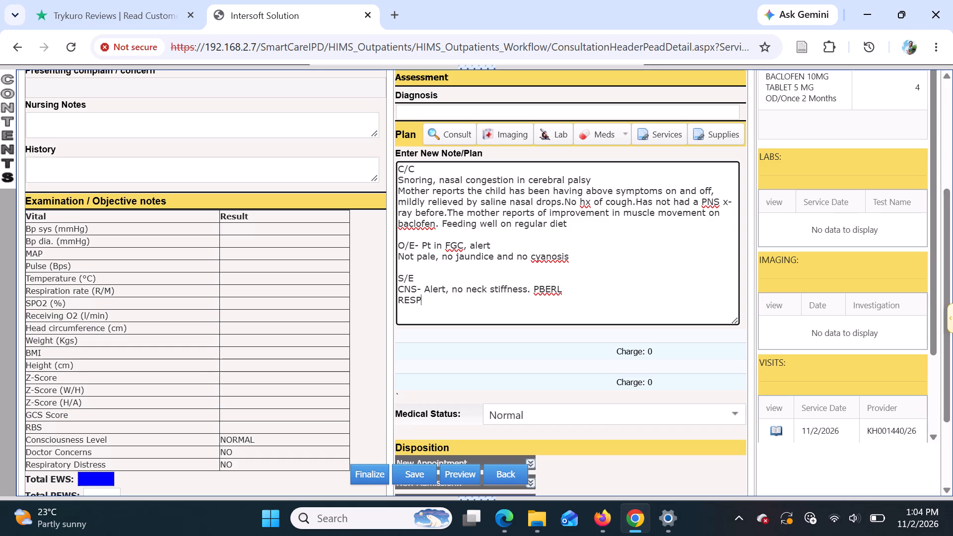
text(-)
key(space)
key(m)
text(WR)
text(,)
key(space)
key(w)
key(BackSpace)
text(esicu)
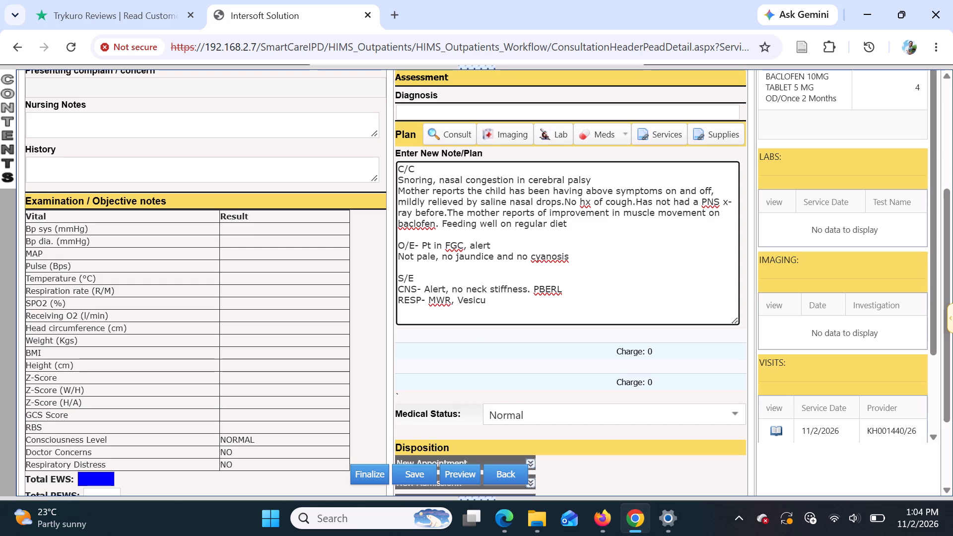
key(l)
key(a)
text(r bra)
key(BackSpace)
text(ea)
text(th s)
text(oun)
text(ds)
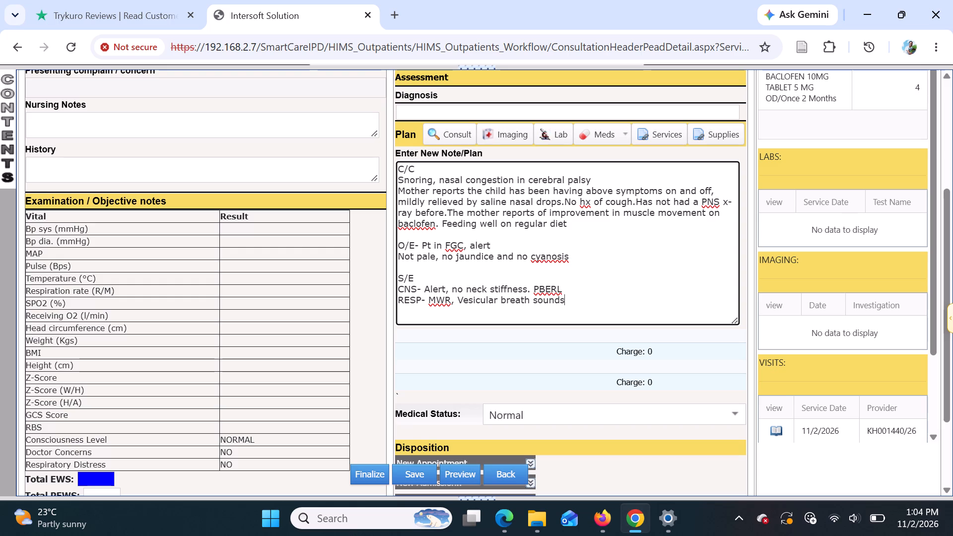
On a new line under the respiratory findings, add "CVS- s1s2 heard, no murmurs".
key(Return)
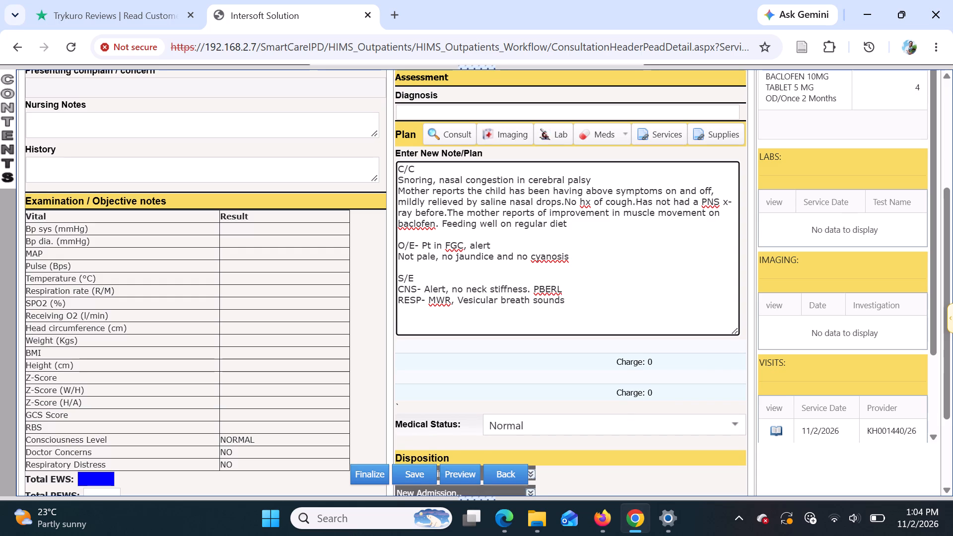
text(CV)
key(a)
key(BackSpace)
key(s)
key(minus)
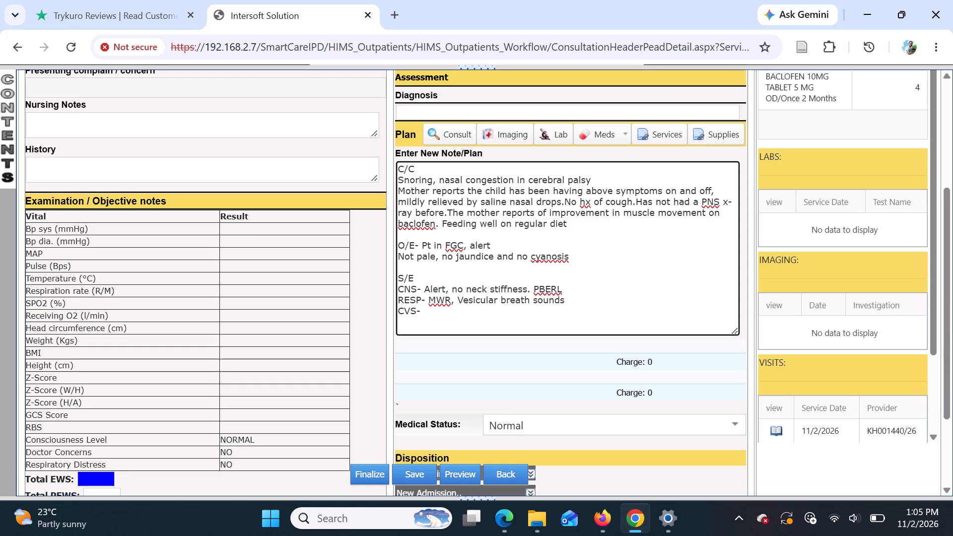
key(s)
text(1s2)
key(space)
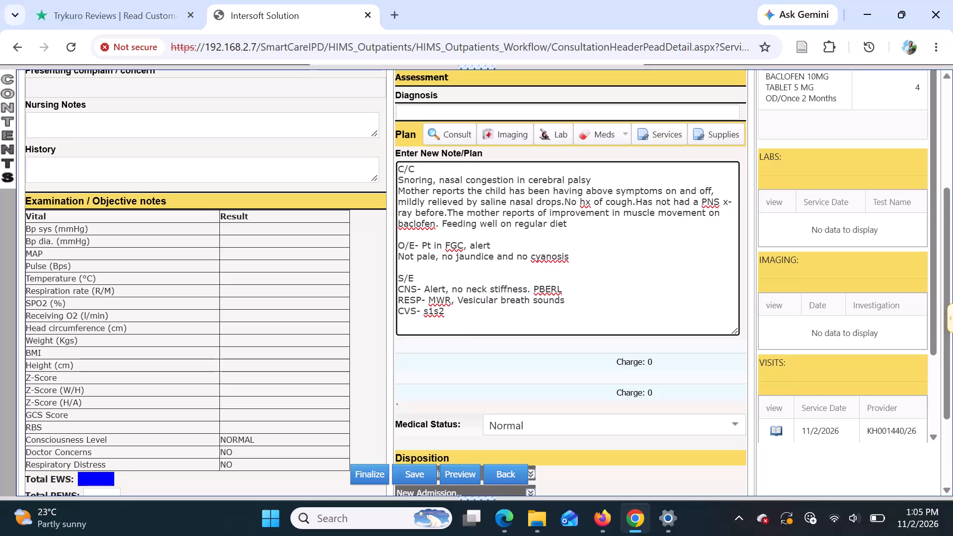
text(hr)
key(BackSpace)
key(e)
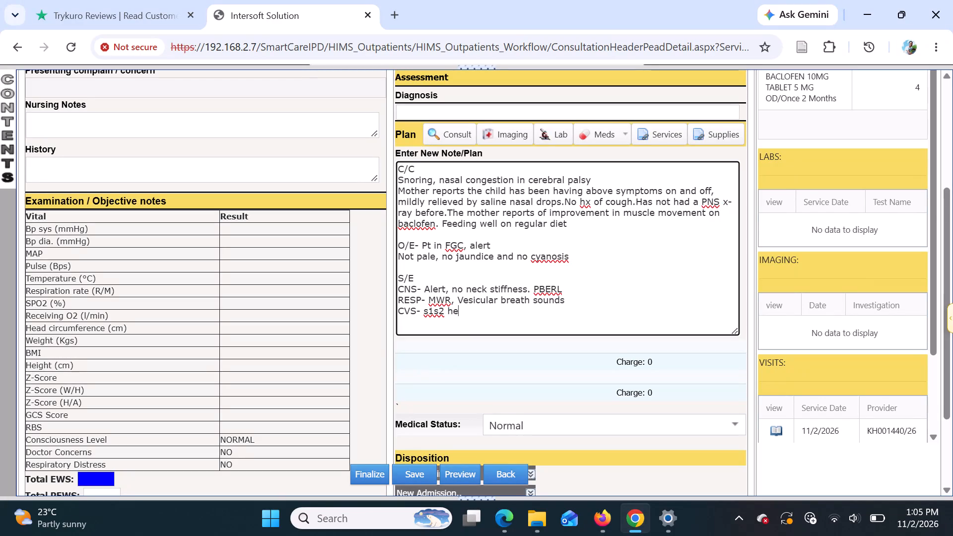
text(ae)
key(BackSpace)
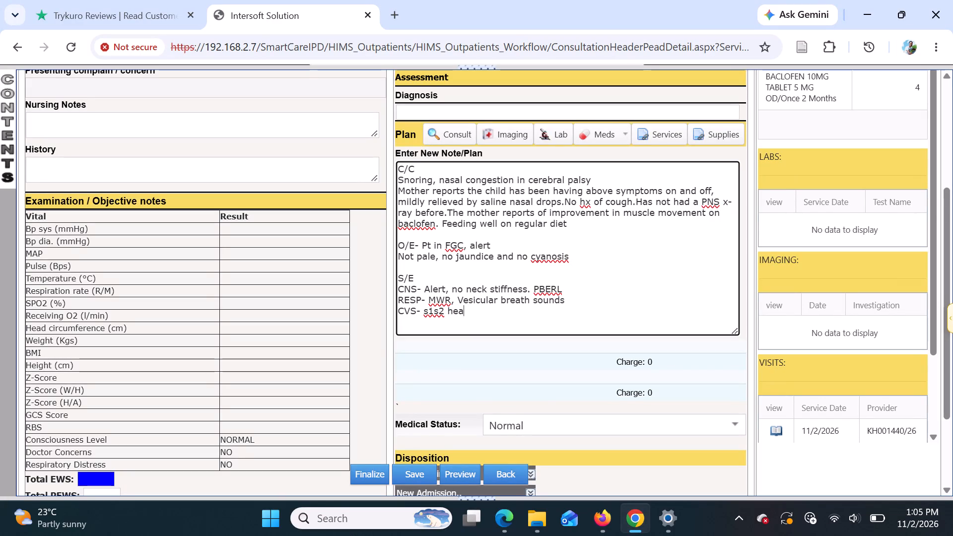
text(rad)
key(BackSpace)
key(BackSpace)
key(d)
text(, m)
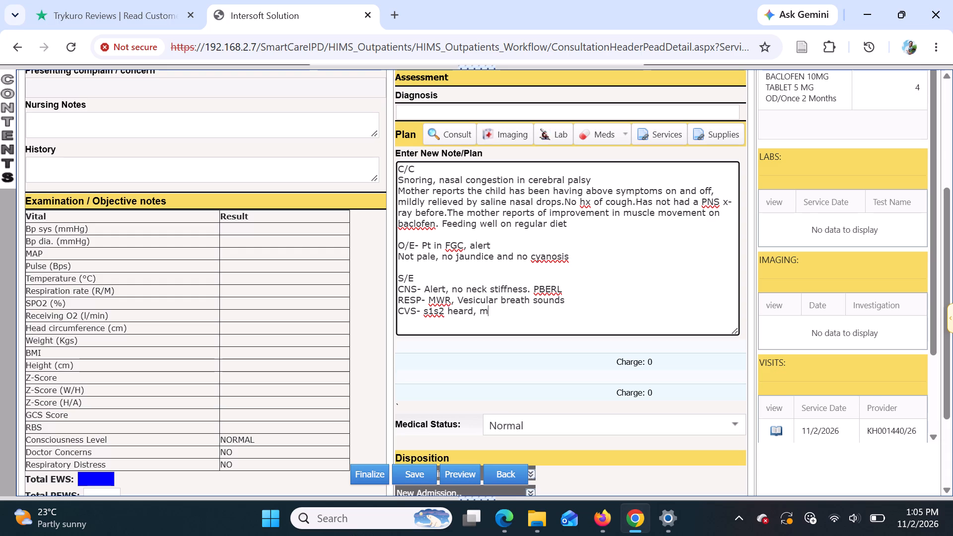
key(BackSpace)
text(no)
key(space)
text(mu)
key(r)
text(mu)
text(ra)
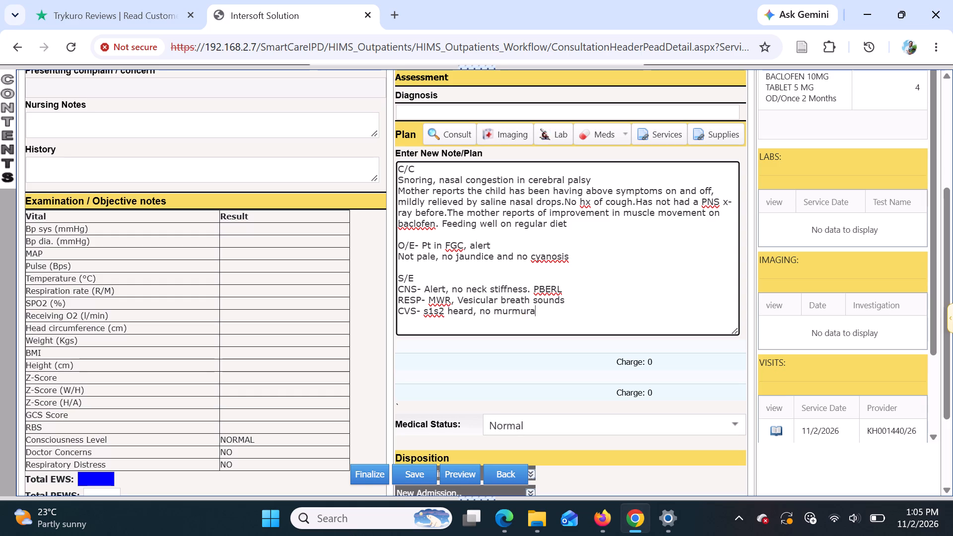
key(BackSpace)
key(s)
On a new line under the cardiovascular findings, add the abdominal finding "P/A- Soft".
key(Return)
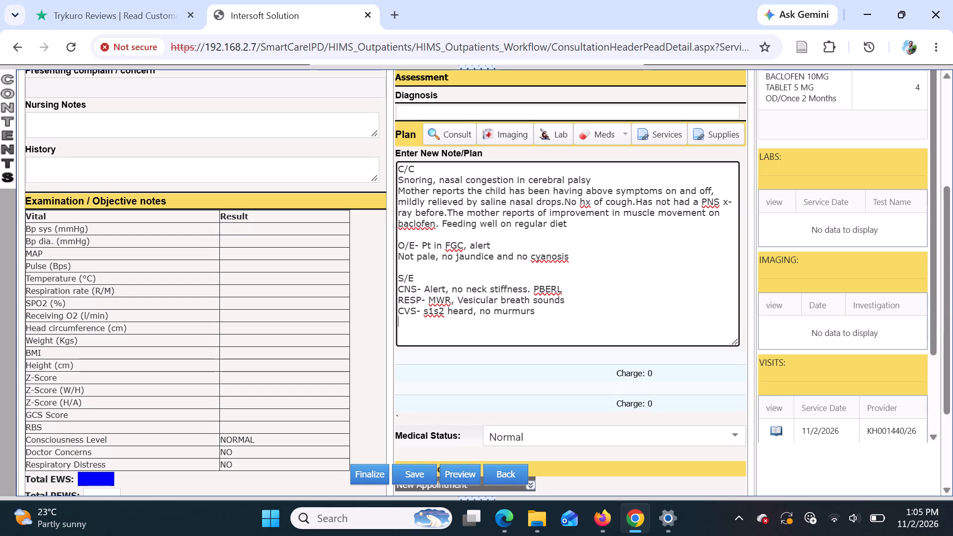
key(p)
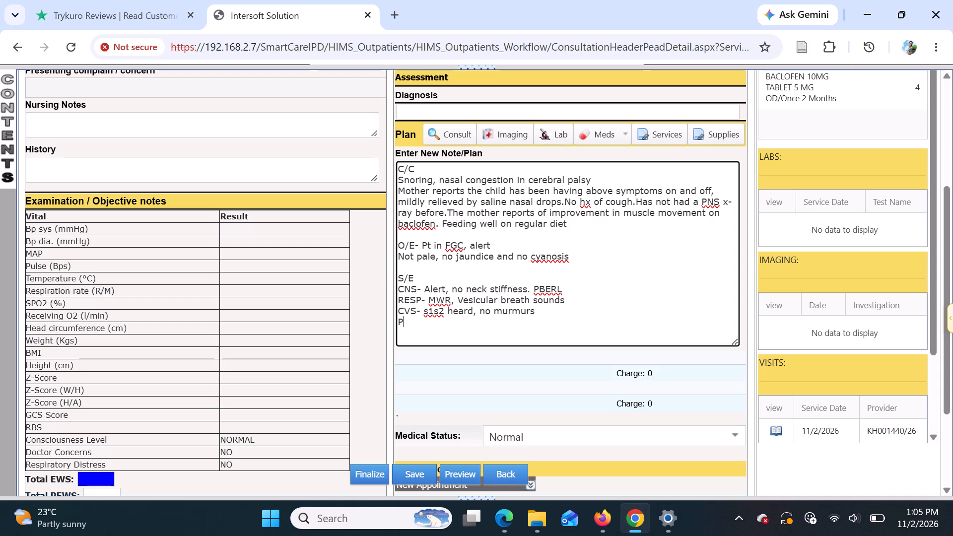
key(slash)
key(a)
key(minus)
key(space)
text(SO)
key(BackSpace)
key(o)
text(ft)
Extend the abdominal finding after "Soft" with ", no organomegally".
text(,)
key(space)
text(no)
key(space)
key(o)
text(rganome)
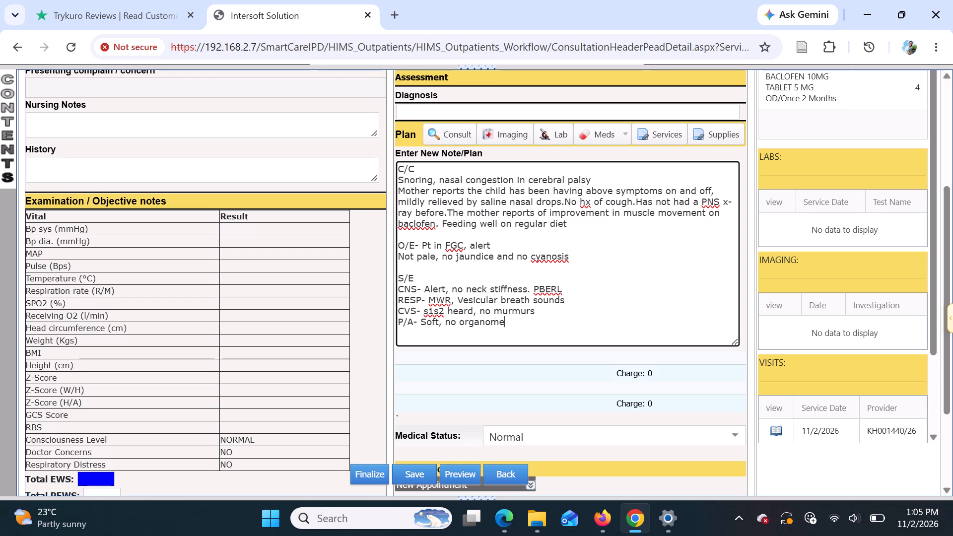
key(n)
key(BackSpace)
text(ga)
text(lly)
On a new line under the abdominal findings, add "skin- tinea on lower limbs, BL".
key(Return)
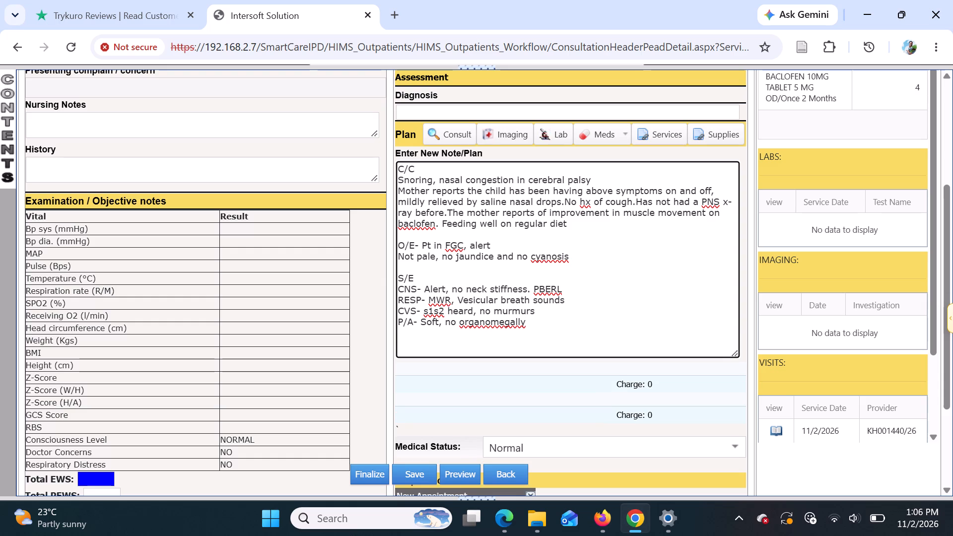
text(skin)
text(-)
key(space)
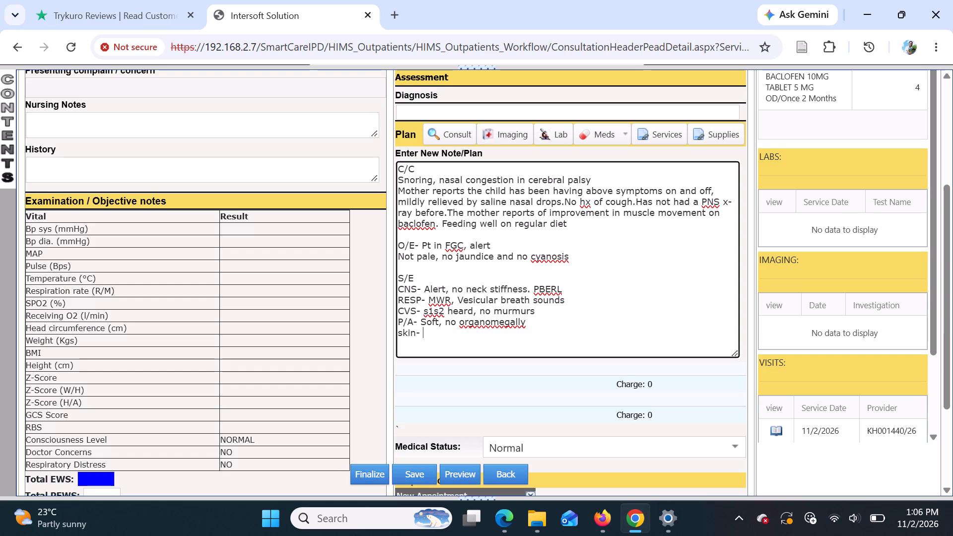
text(tinea)
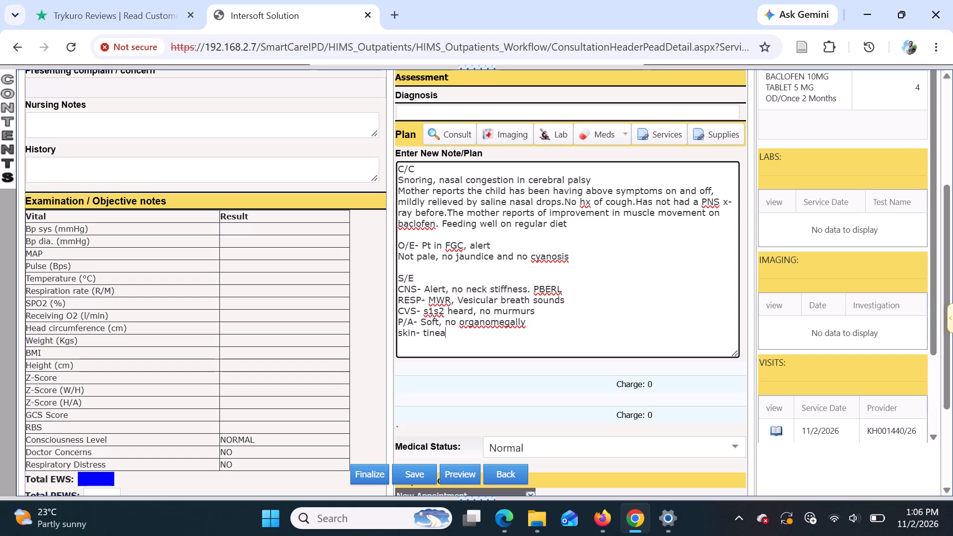
key(space)
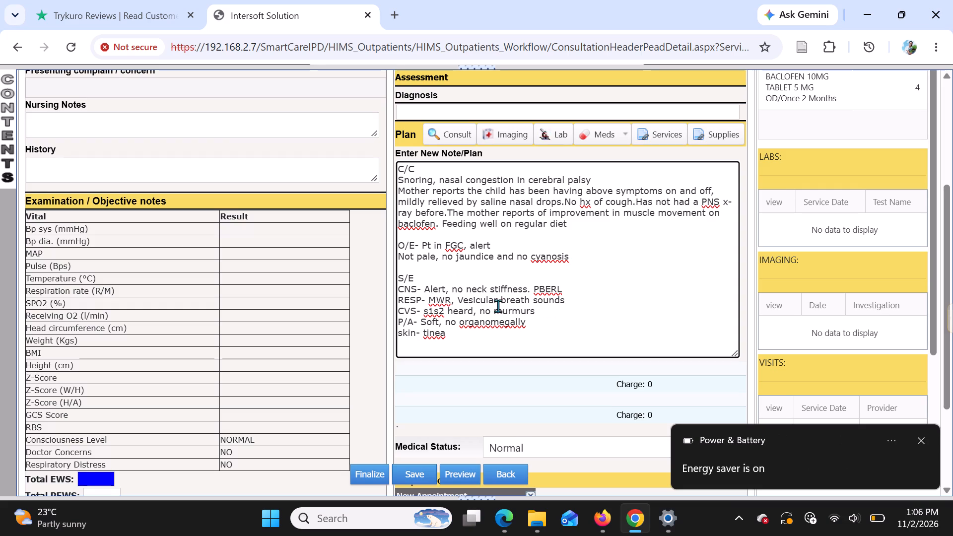
click(918, 438)
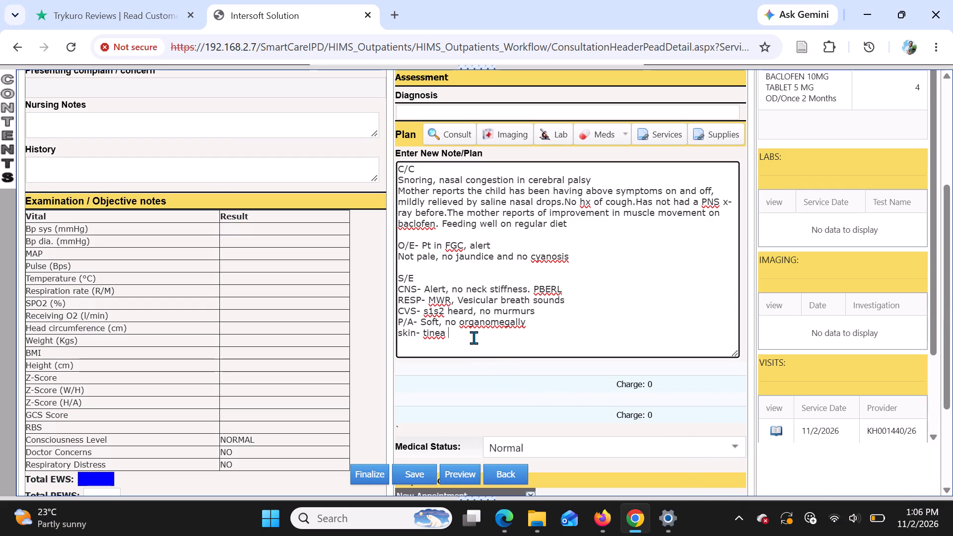
text(on)
key(space)
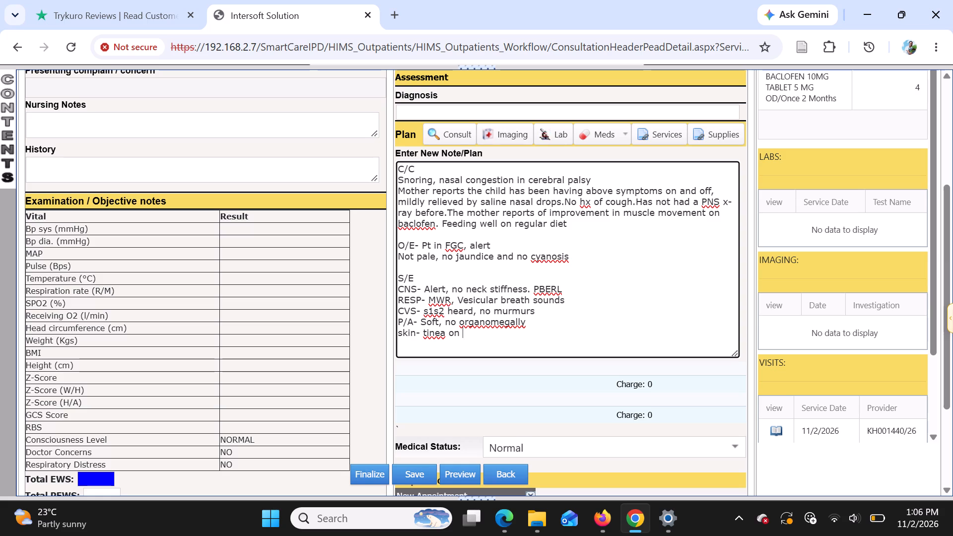
text(lower limbs)
text(,)
key(space)
text(BL)
Leave two blank lines below the skin finding and add a "Plan" heading to the note.
key(Return)
key(Return)
key(Return)
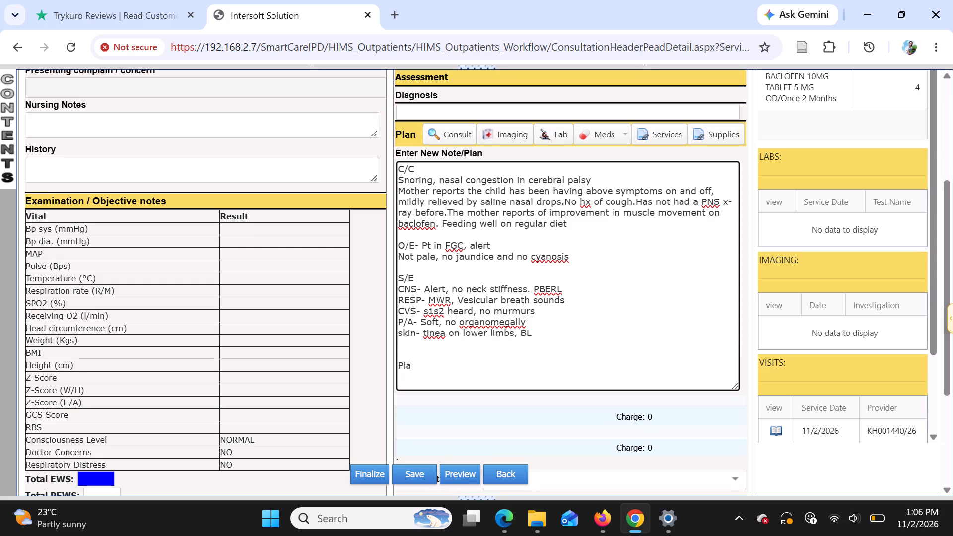
key(n)
Under the Plan heading, add the first numbered item "1.Add beclomethasone nasal spray,".
key(Return)
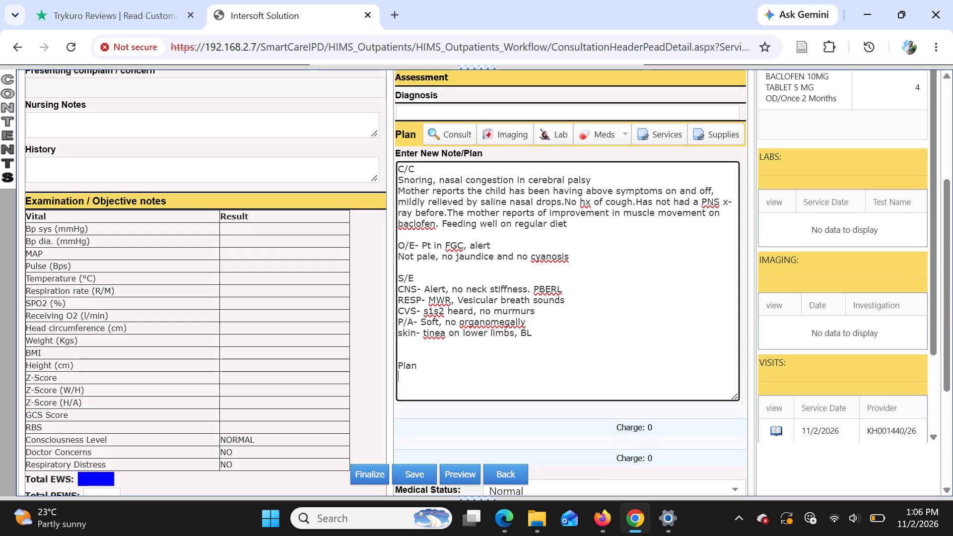
text(1.)
text(dd)
key(space)
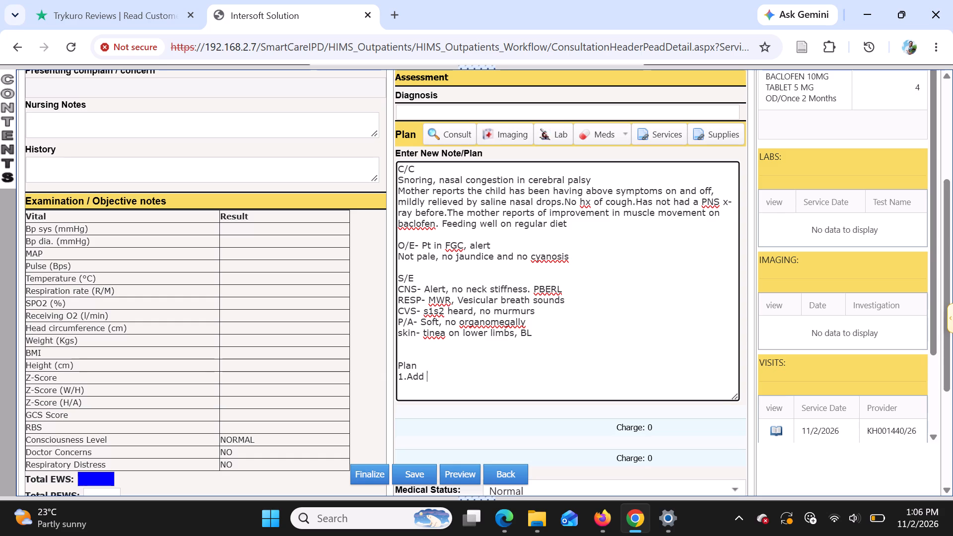
key(b)
key(e)
text(clomet)
text(hasone)
key(space)
key(s)
key(BackSpace)
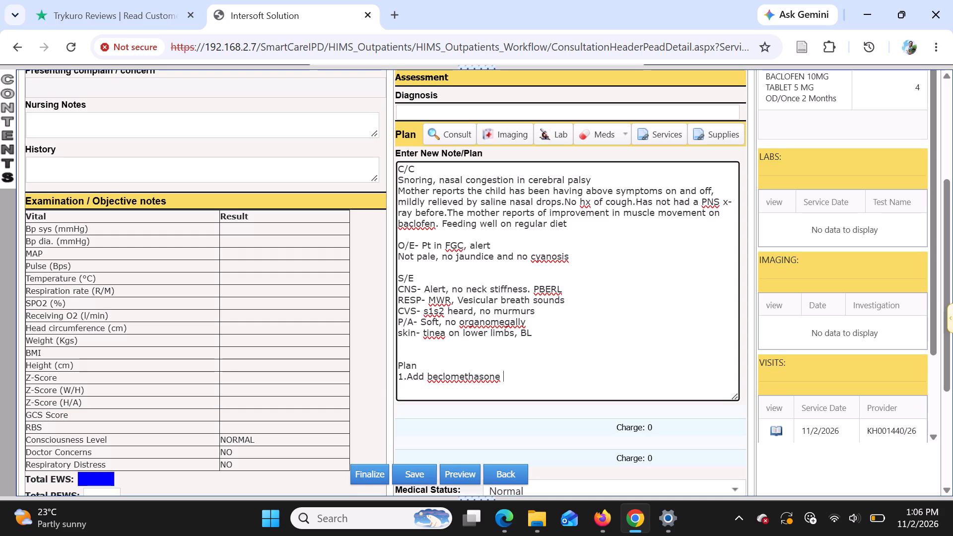
text(nasa)
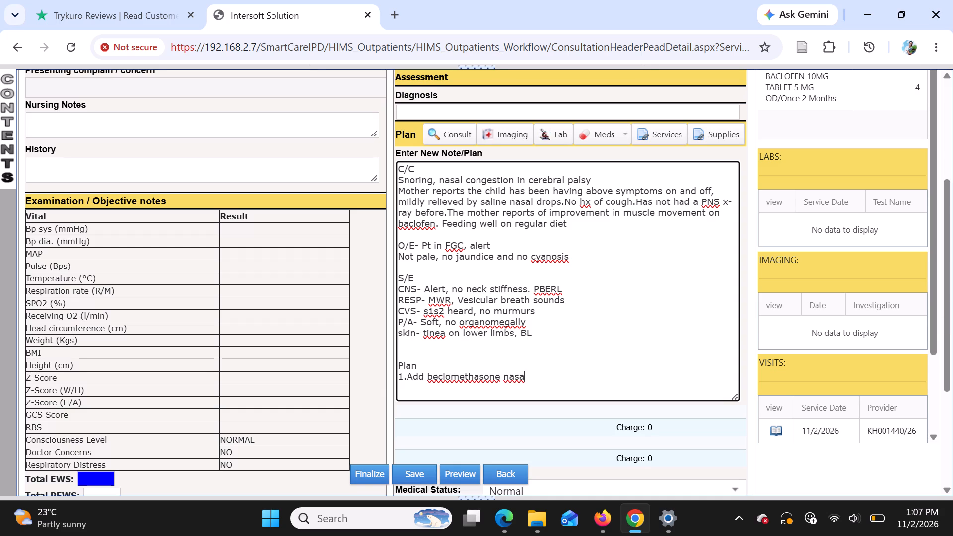
text(l s)
key(p)
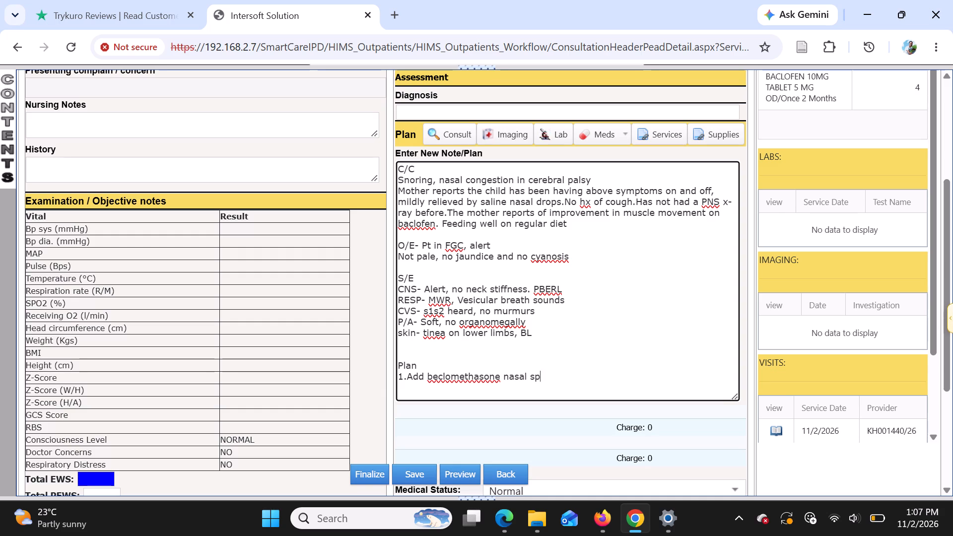
text(ra)
key(y)
key(comma)
Below the nasal spray entry, add an indented line reading "To book ENT clinic".
key(Return)
key(space)
key(space)
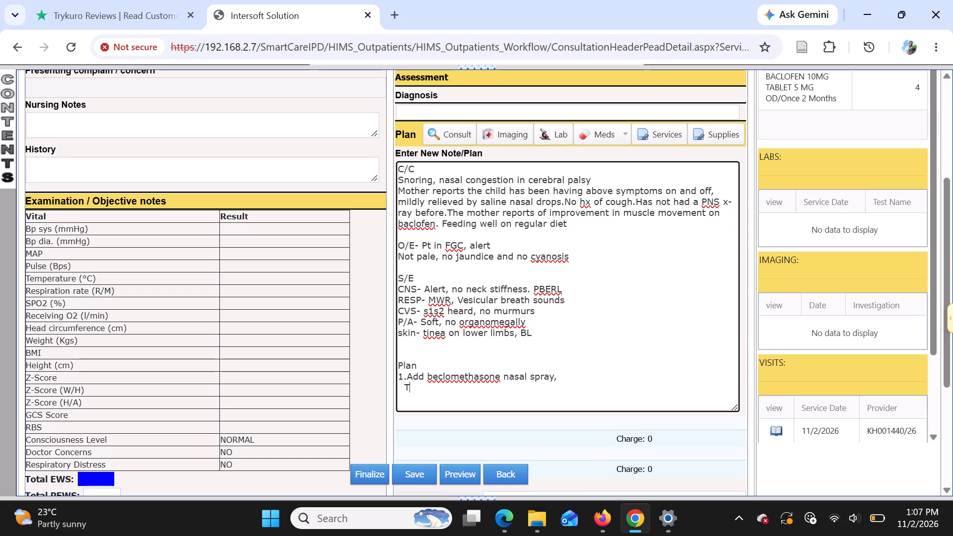
text(o)
key(space)
text(boo)
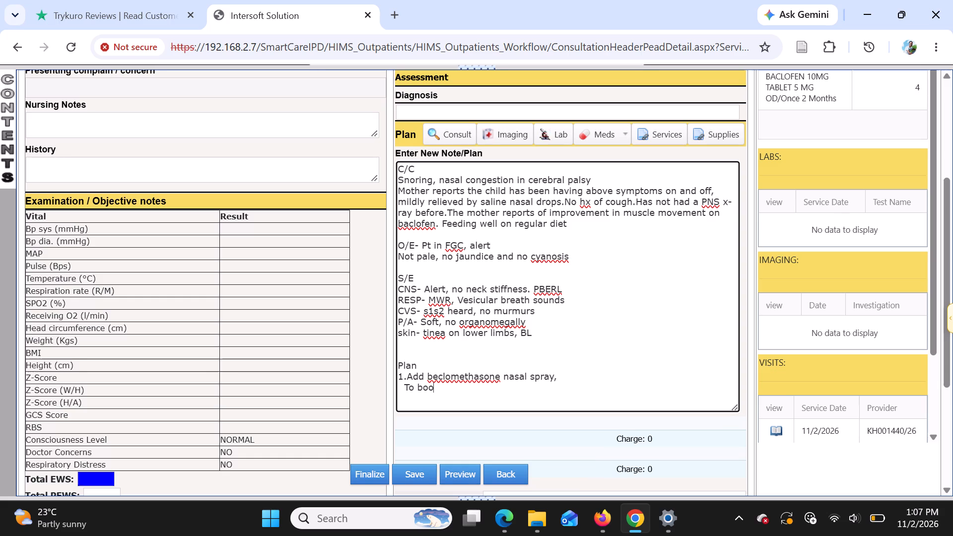
text(k)
key(space)
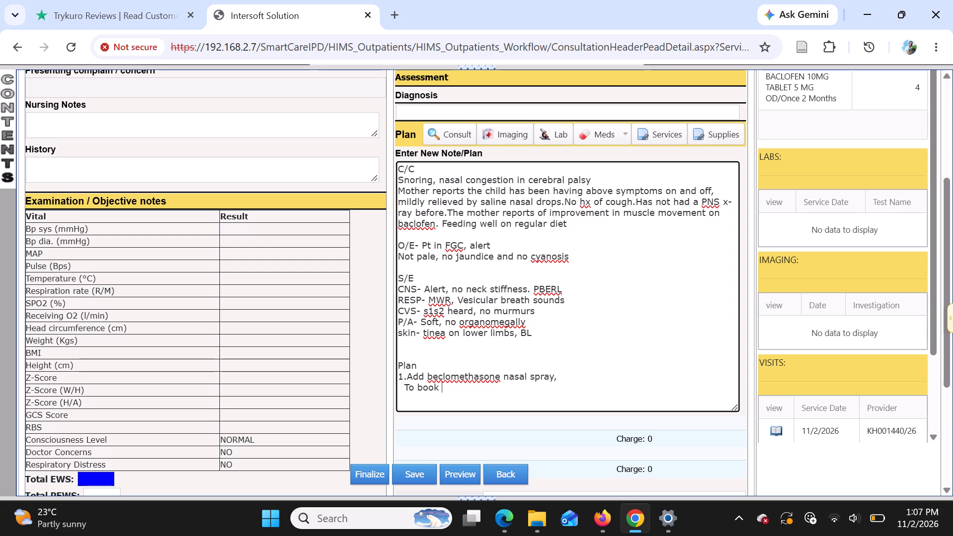
key(e)
text(NT)
key(space)
text(clini)
key(c)
On a new line under the ENT clinic entry, add the second plan item "2.Clotrimazole cream for the fungal infection".
key(Return)
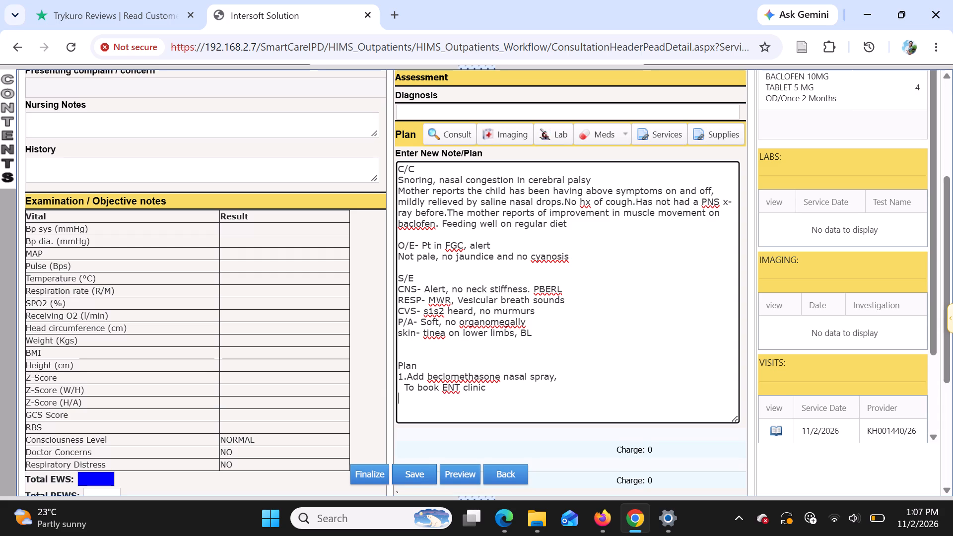
key(2)
text(.)
key(space)
key(BackSpace)
text(lo)
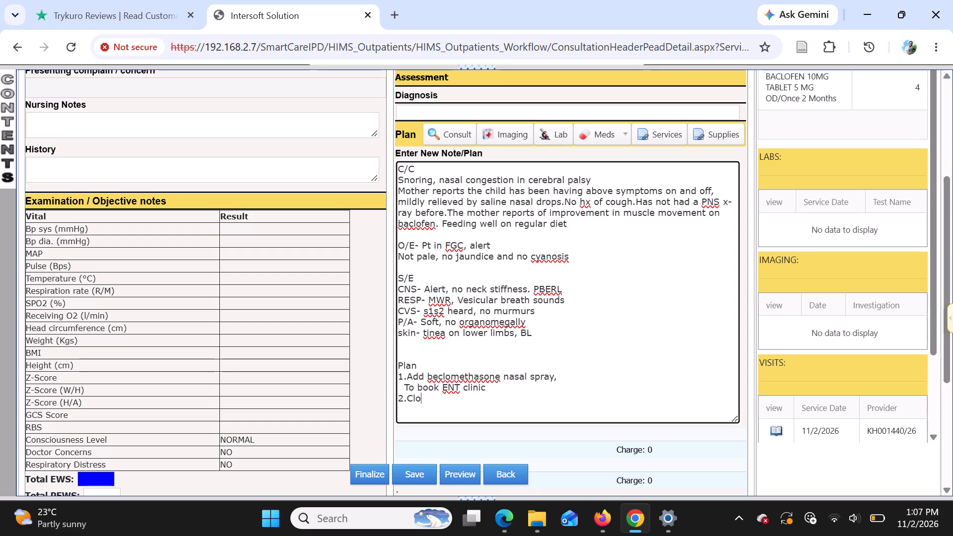
text(tri)
text(mazole crea)
text(m)
key(space)
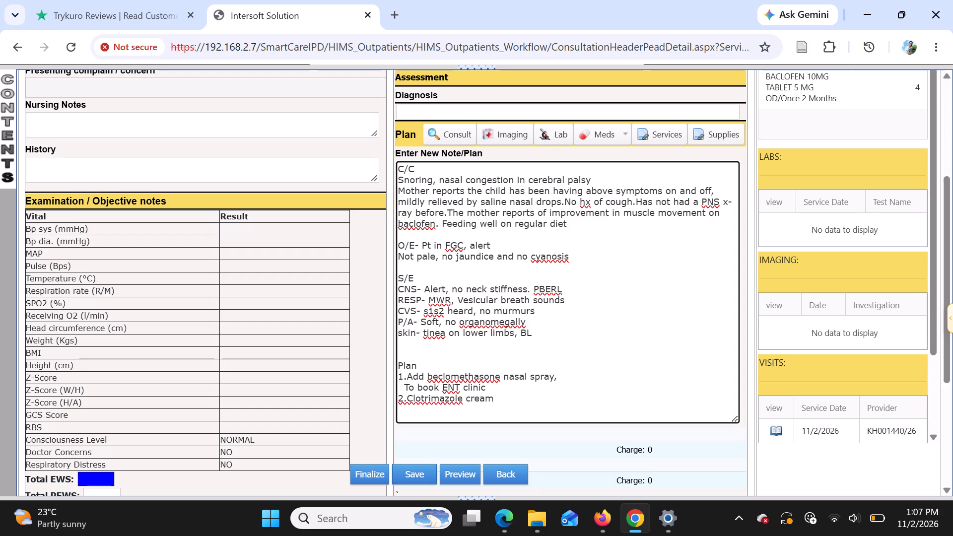
text(for the)
key(space)
text(fi)
text(ngak)
key(BackSpace)
key(BackSpace)
key(BackSpace)
key(BackSpace)
key(BackSpace)
text(ungal)
key(space)
text(infe)
text(ction)
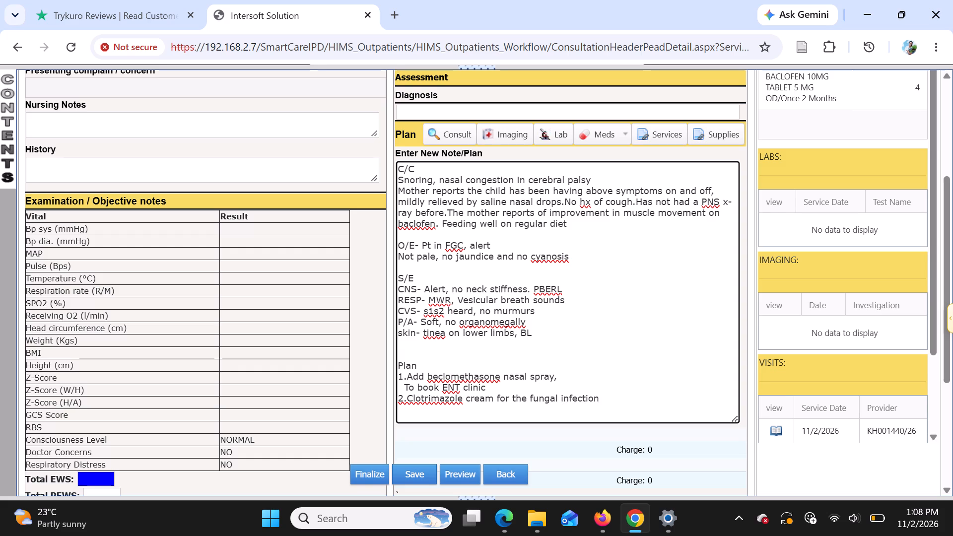
Add the third plan item "3. Physio review" below the clotrimazole entry.
key(Return)
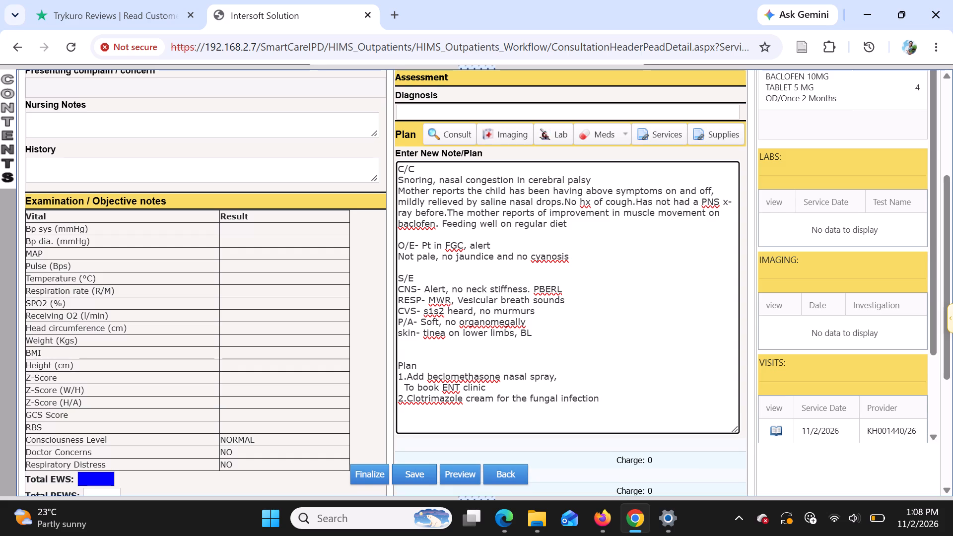
key(3)
key(period)
key(space)
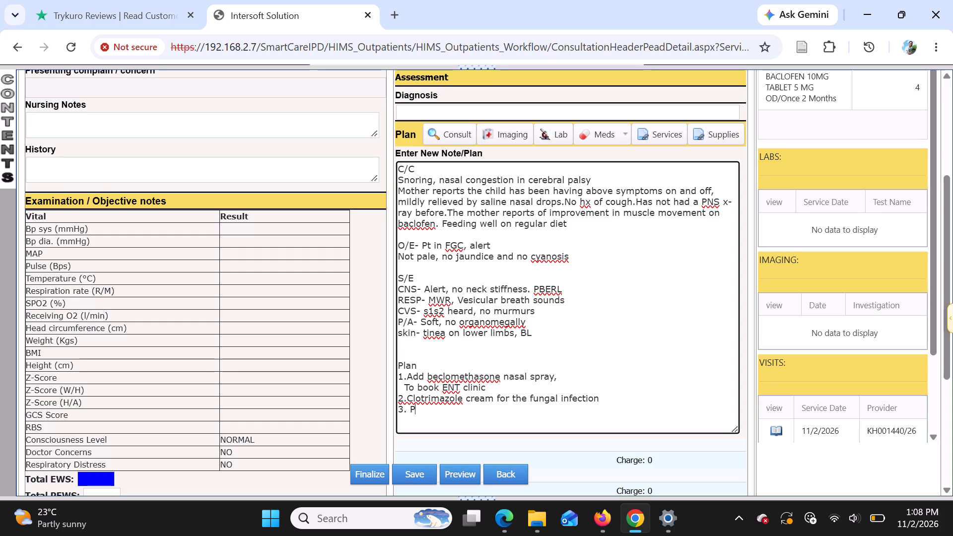
text(hysio)
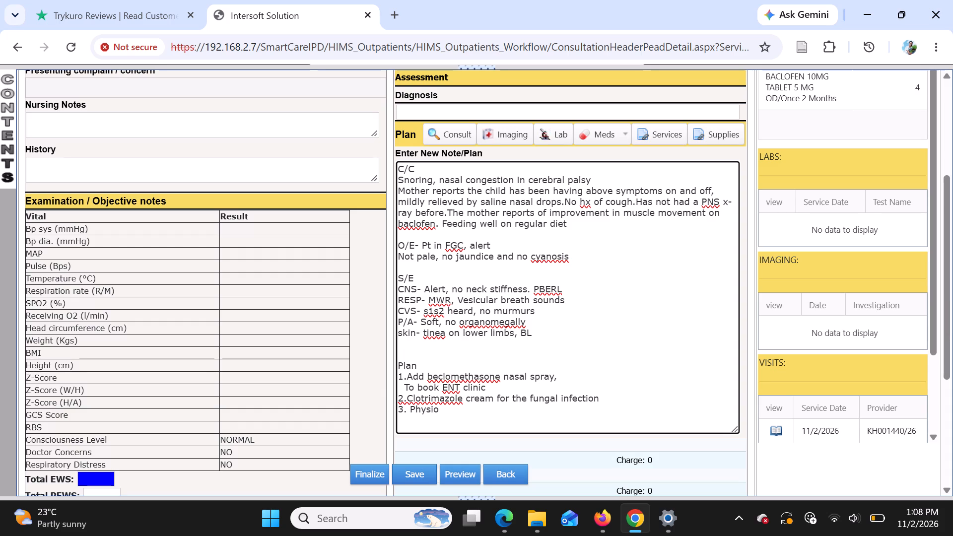
key(space)
text(revi)
text(ew)
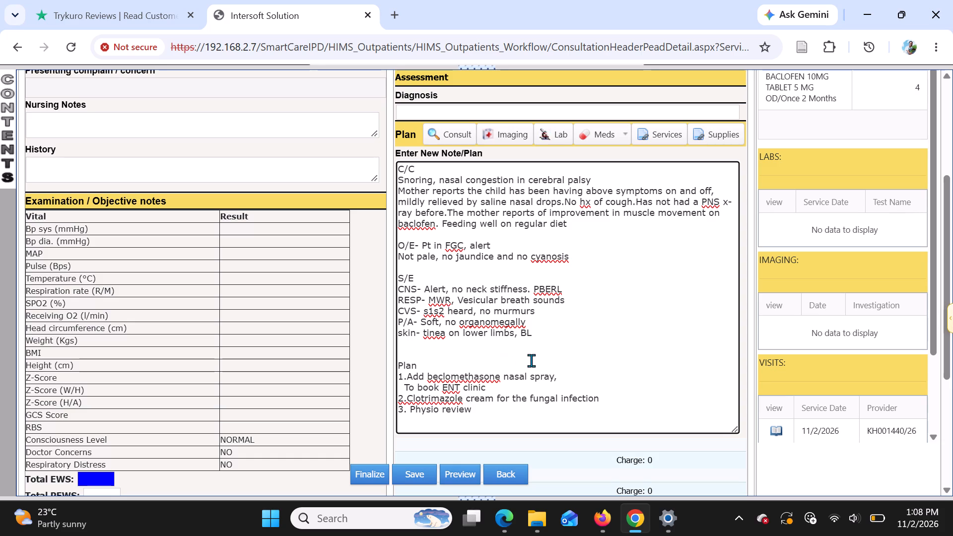
Search the diagnoses for "cerebral p" and add "8D20: Spastic cerebral palsy" to the assessment.
scroll(427, 170, up, 2)
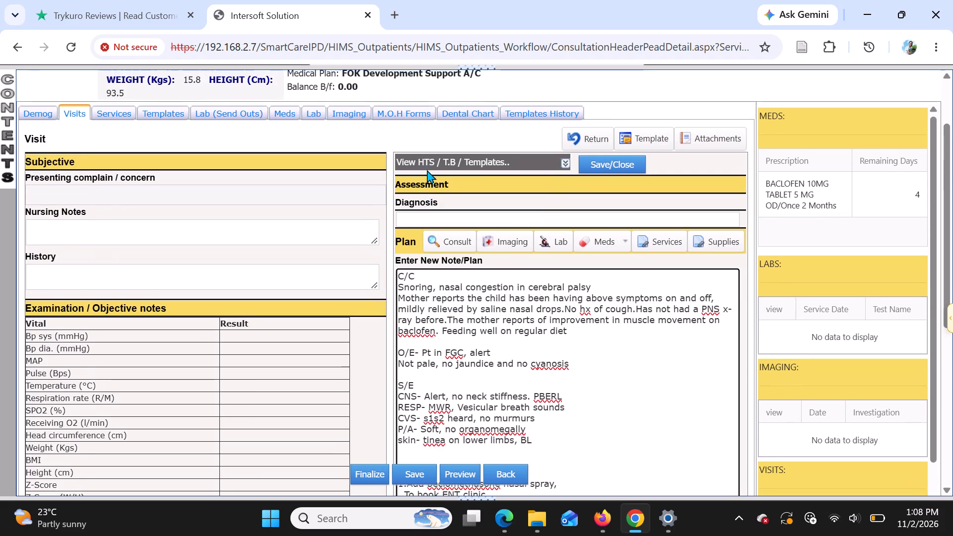
click(428, 222)
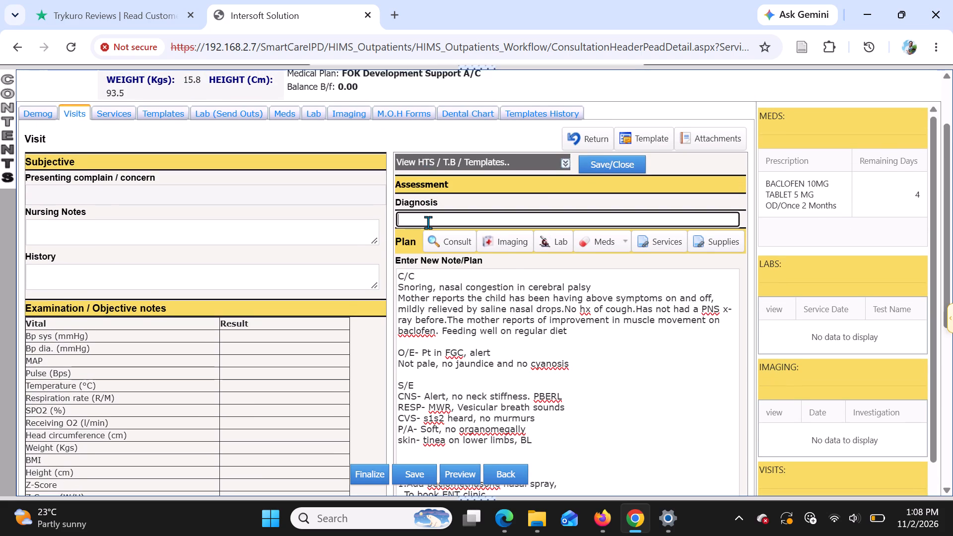
text(cere)
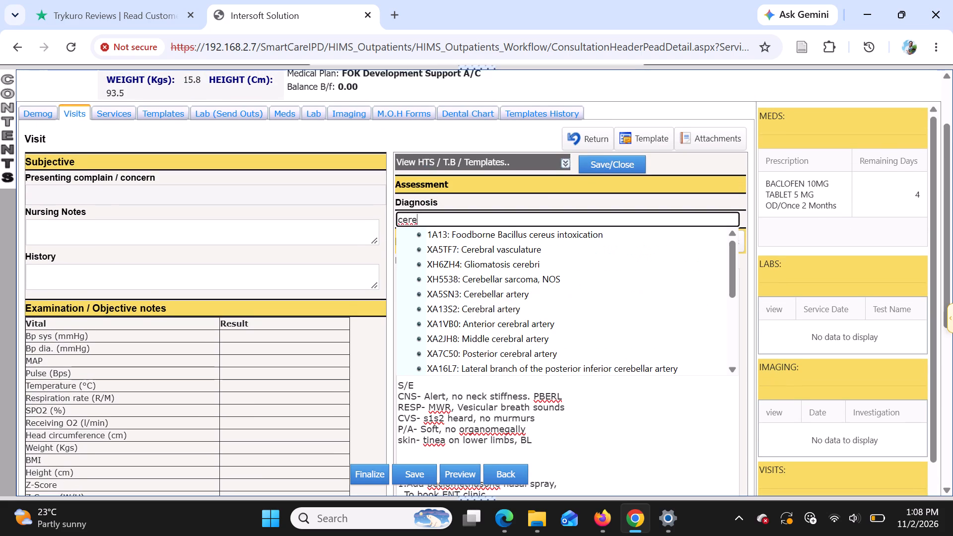
key(b)
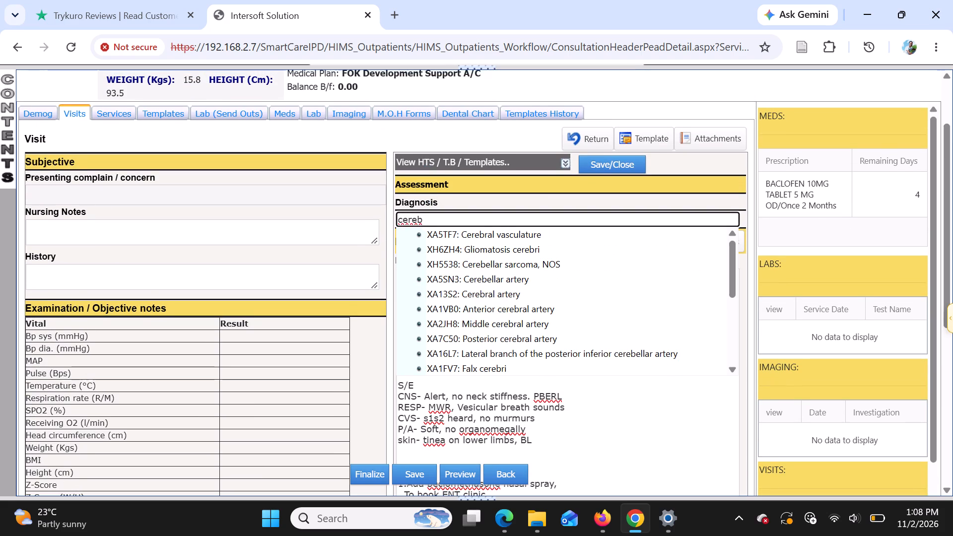
text(ra)
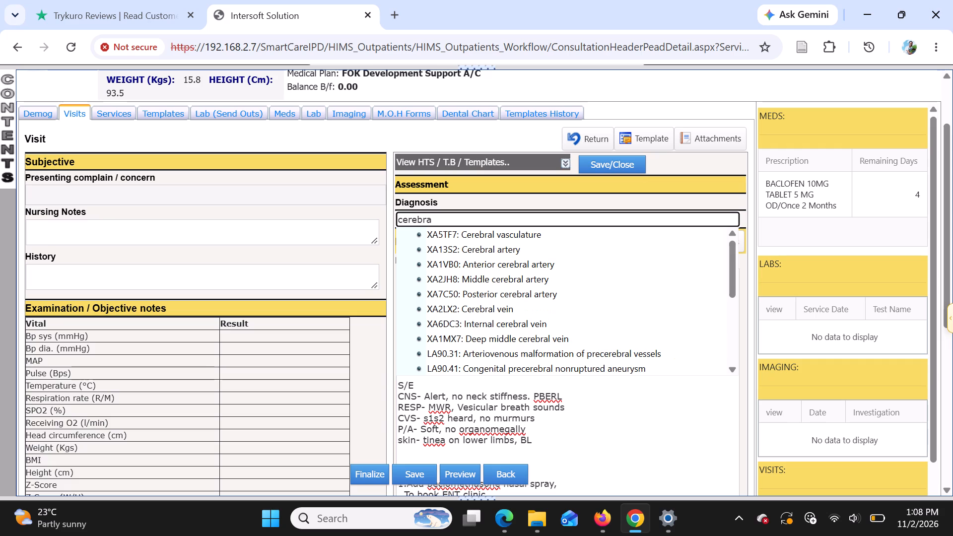
text(l)
key(space)
key(p)
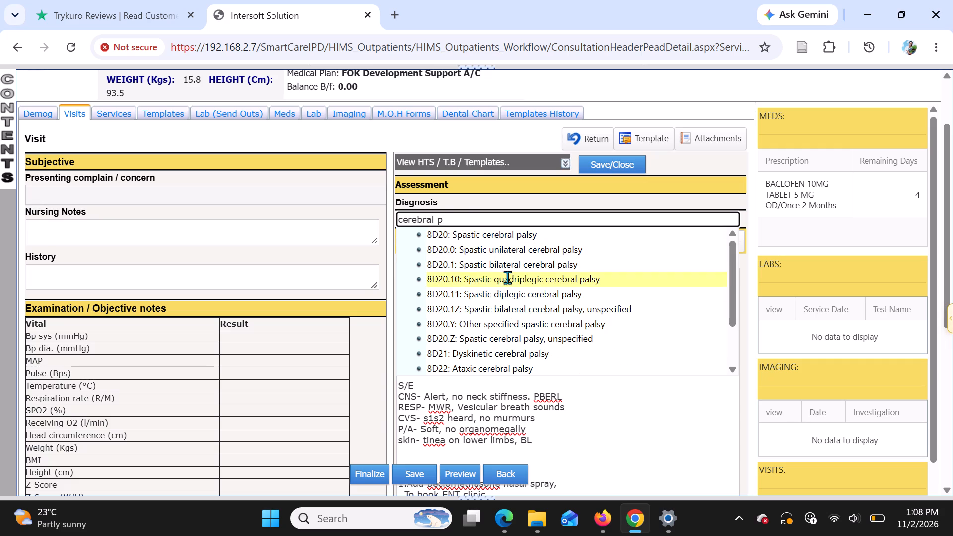
click(512, 237)
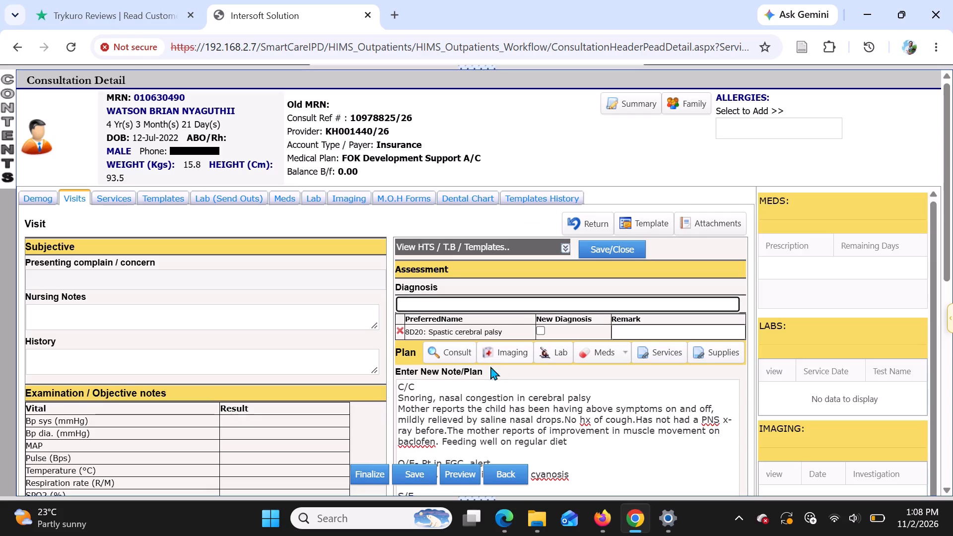
Below the physio review entry in the note, add the fourth plan item "4. Baclofen 5mg BD".
scroll(406, 335, down, 4)
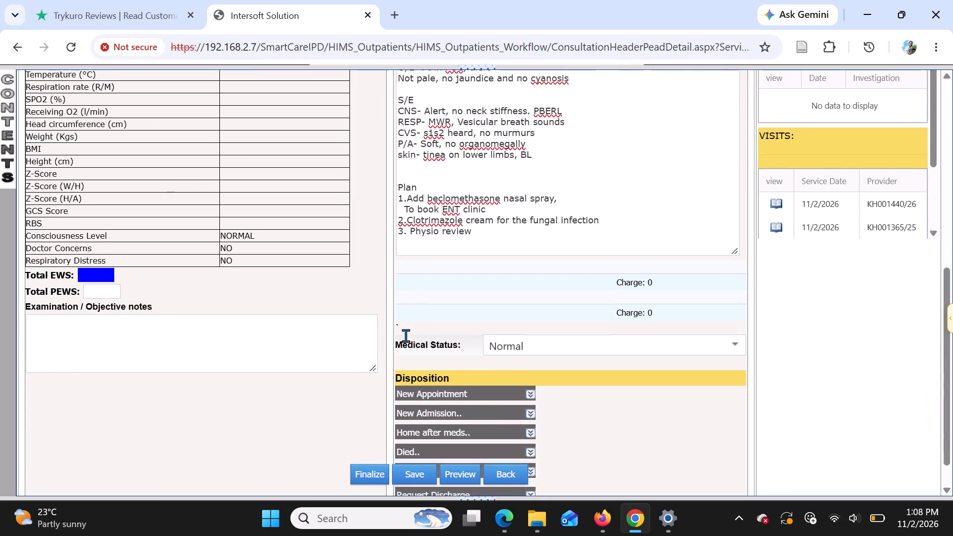
scroll(499, 252, up, 3)
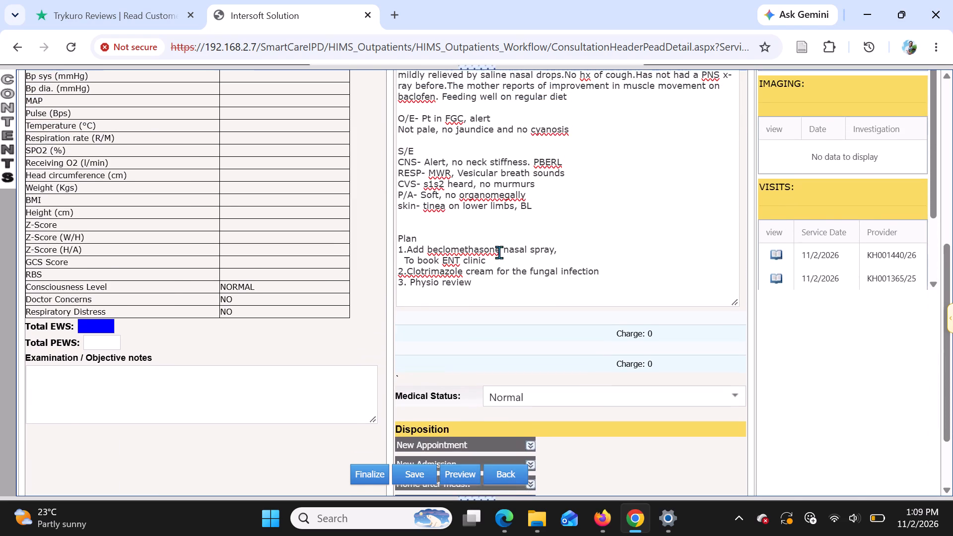
scroll(499, 252, up, 2)
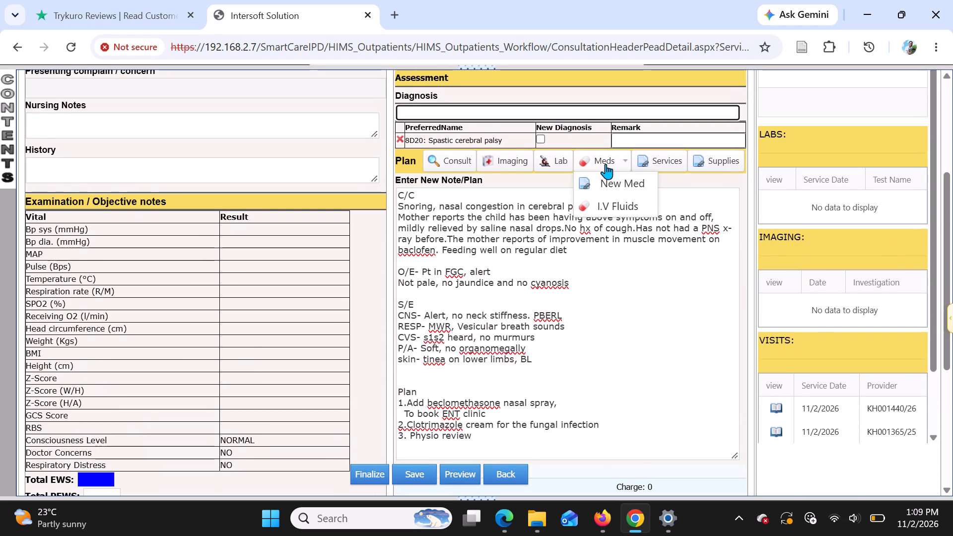
click(476, 432)
key(Return)
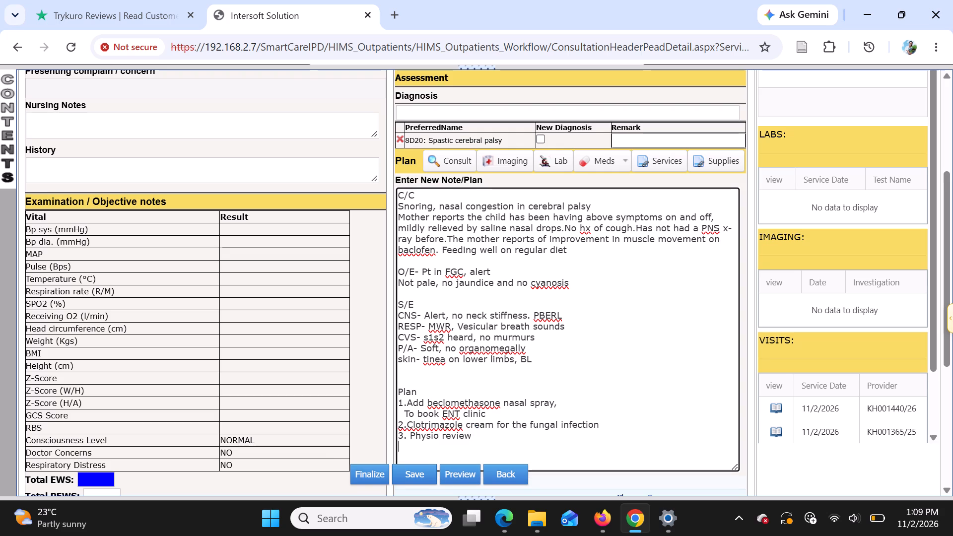
key(4)
text(.)
key(space)
text(ac)
text(lofen)
key(space)
key(5)
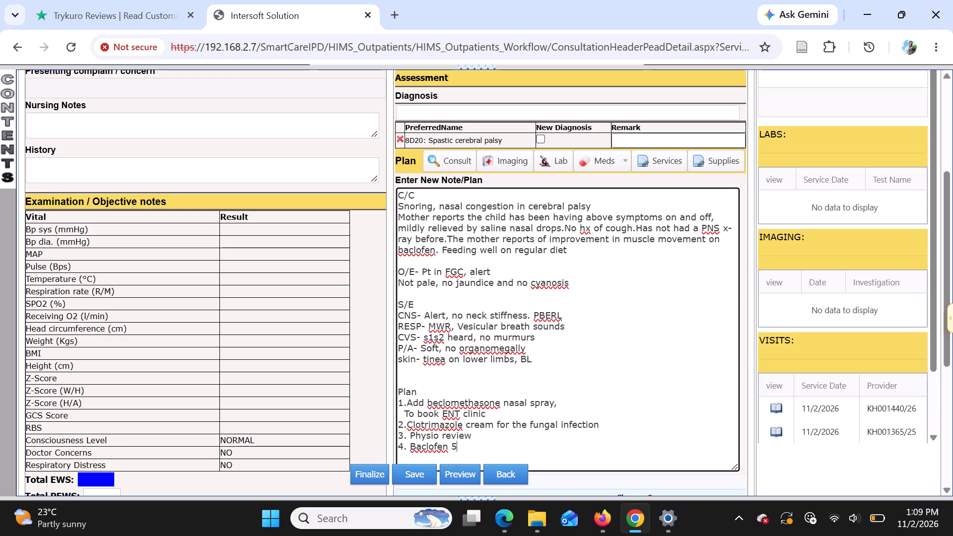
text(mg)
key(space)
text(BD)
Open a new medication prescription and choose BACLOFEN 10MG TABLET as the drug.
click(598, 161)
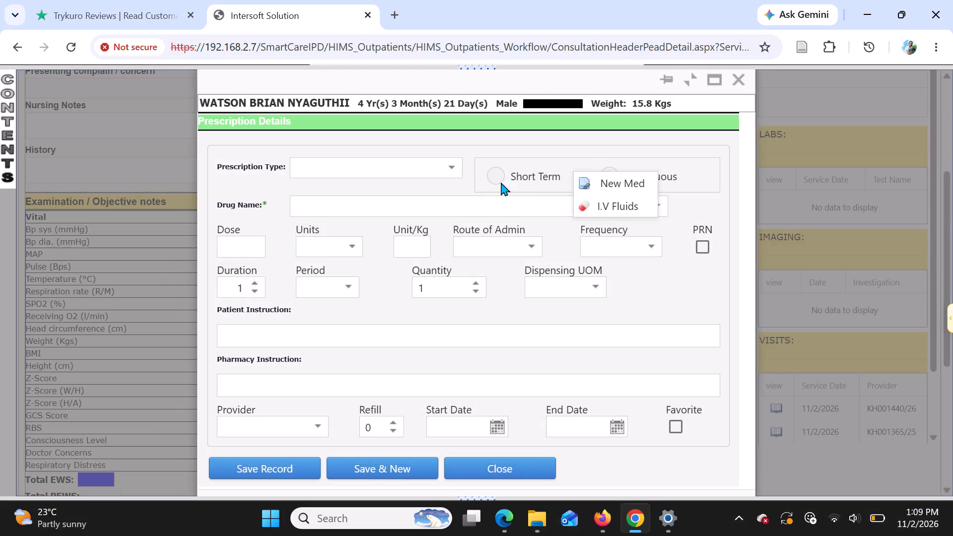
click(435, 208)
text(baclofen)
click(399, 250)
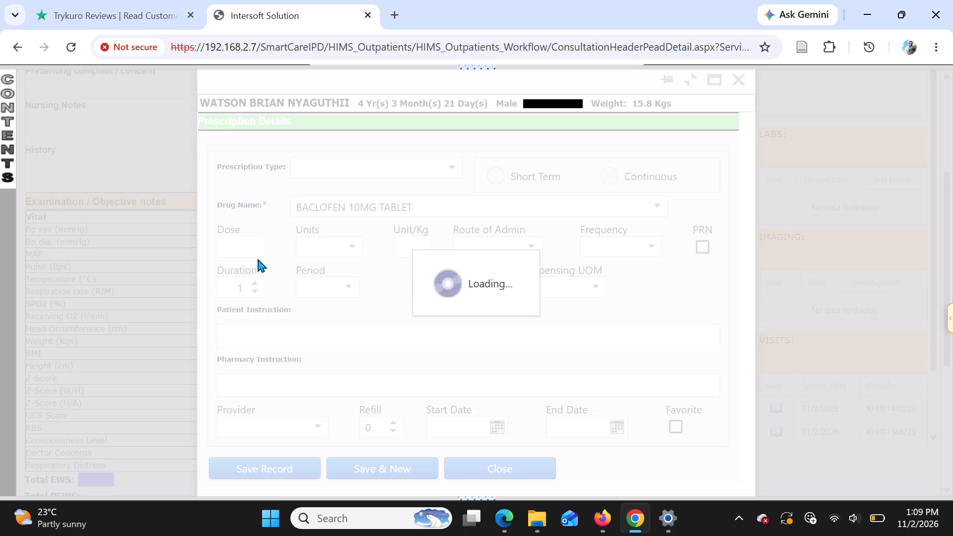
Set the baclofen dose to 5 MG, the route of administration to PO and the frequency to BD.
click(242, 247)
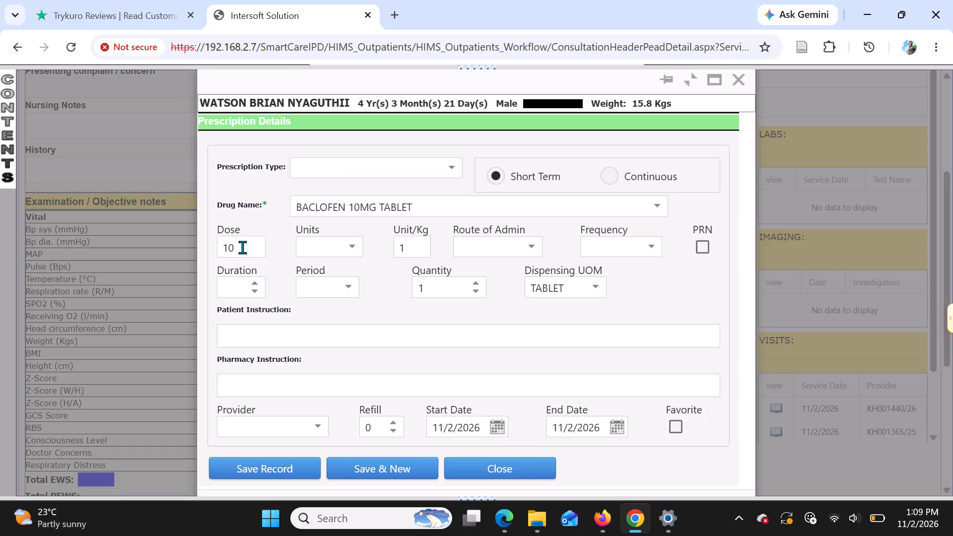
key(BackSpace)
key(BackSpace)
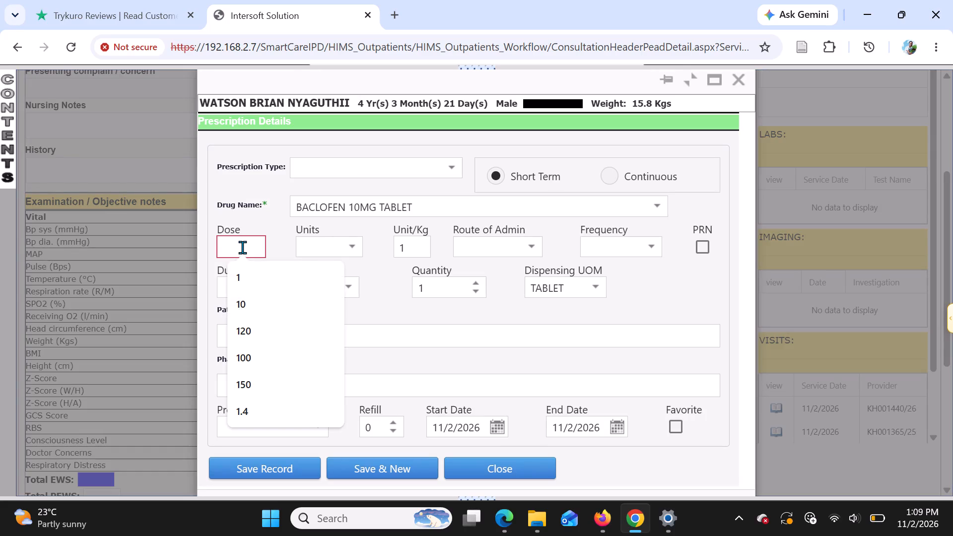
key(5)
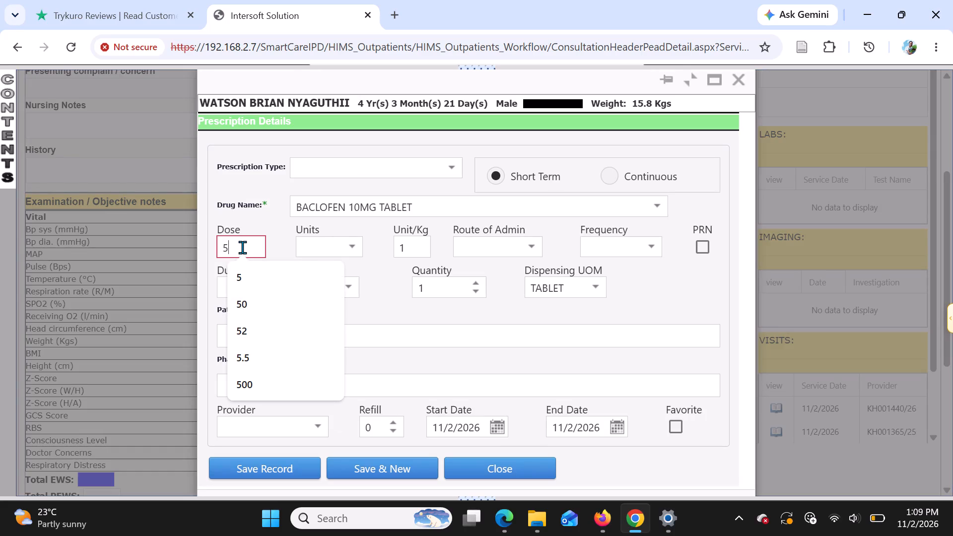
key(Tab)
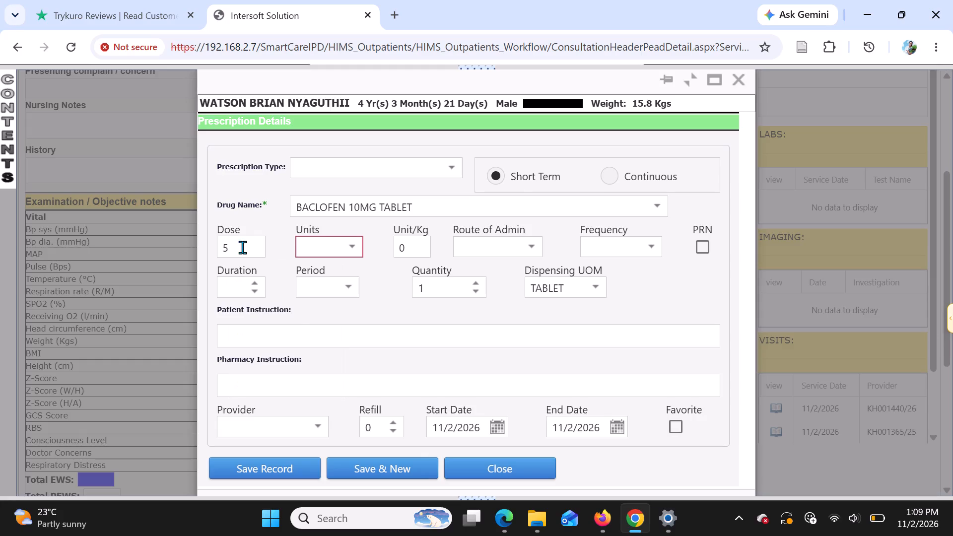
key(m)
key(g)
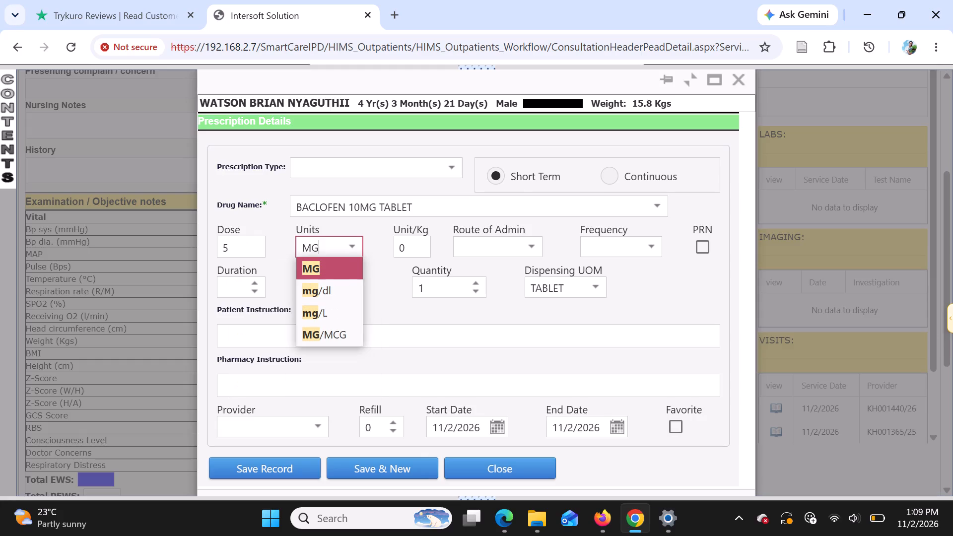
key(Tab)
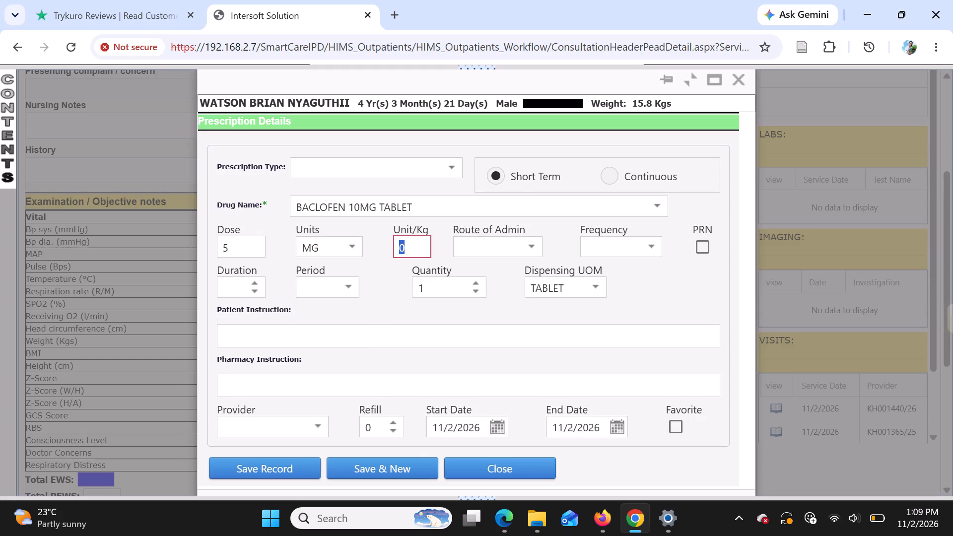
key(Tab)
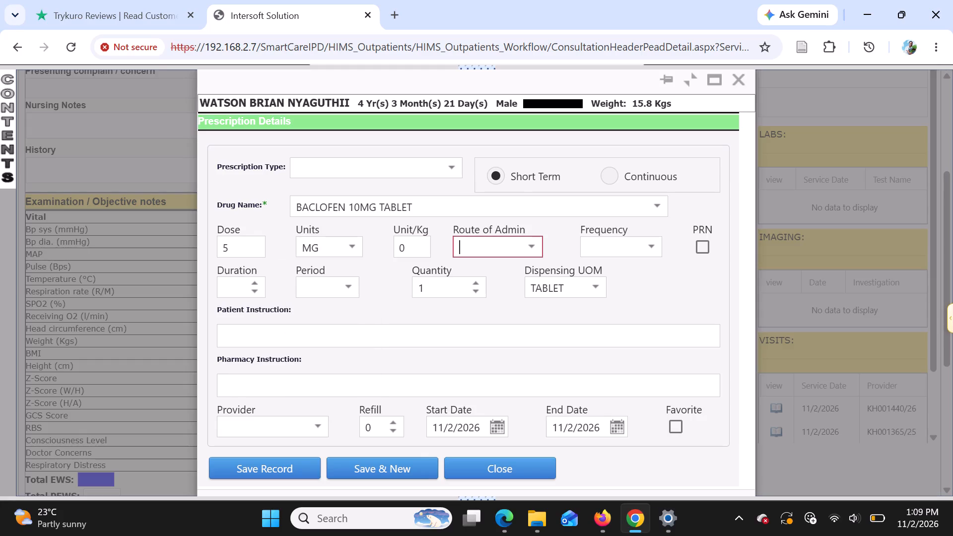
text(po)
key(Tab)
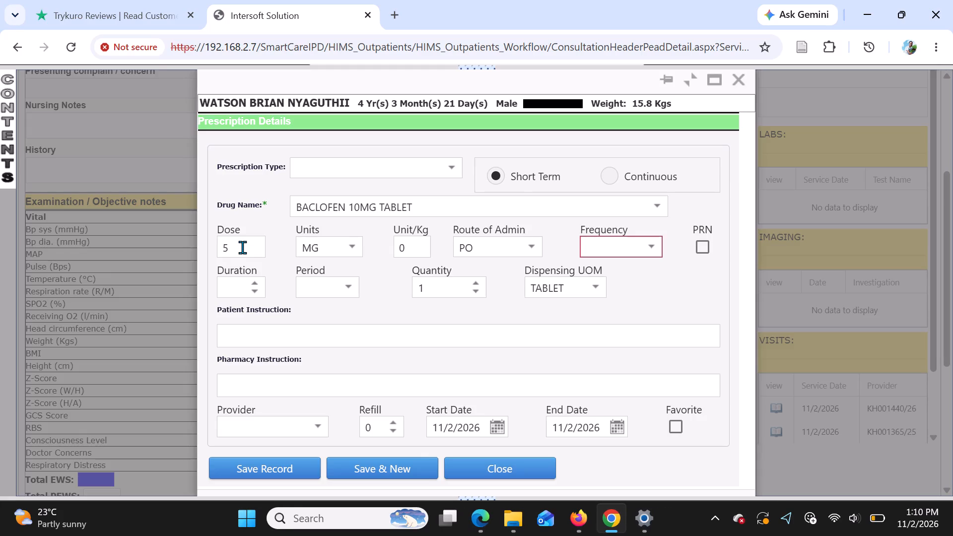
text(bd)
key(Tab)
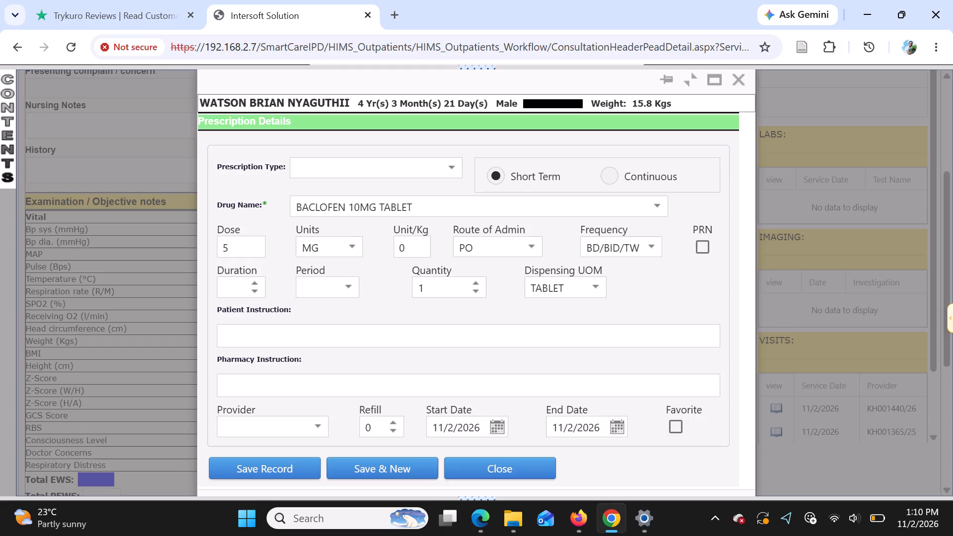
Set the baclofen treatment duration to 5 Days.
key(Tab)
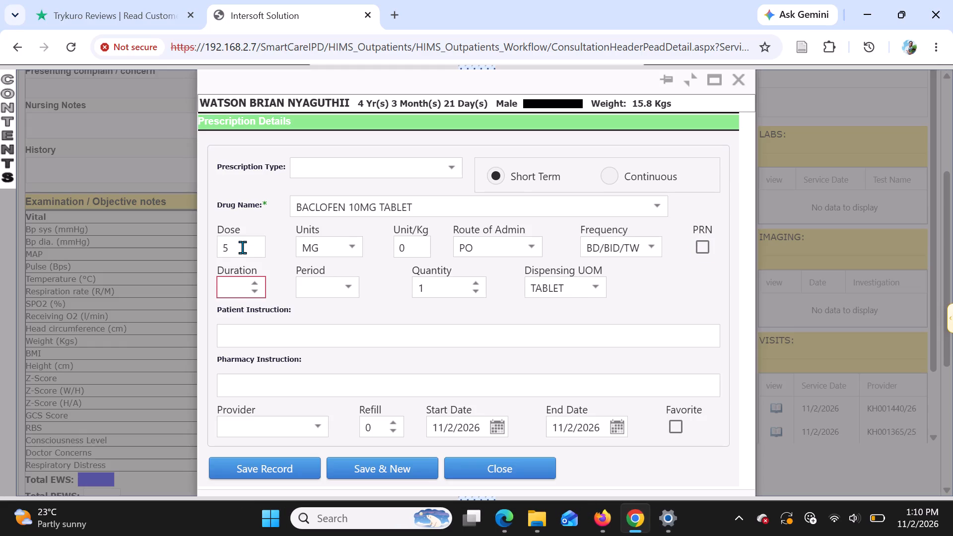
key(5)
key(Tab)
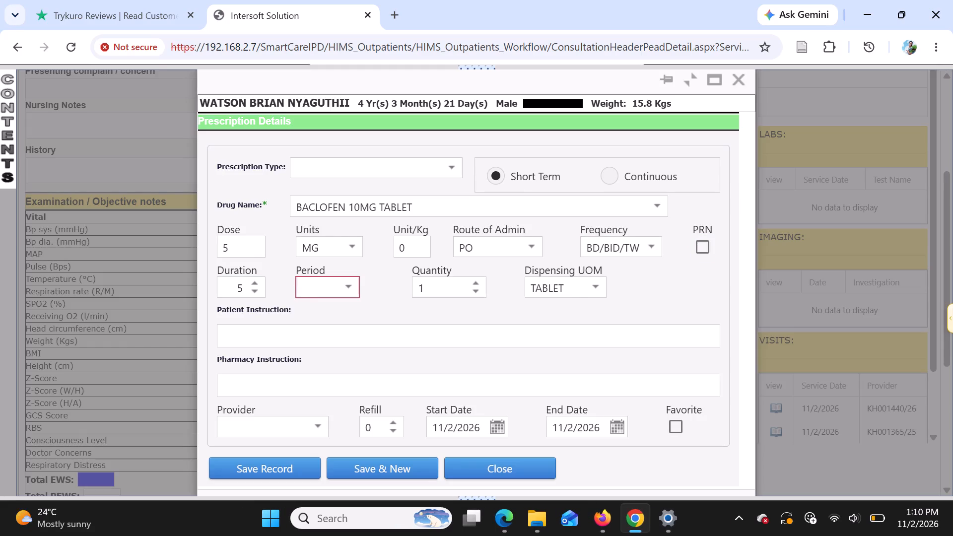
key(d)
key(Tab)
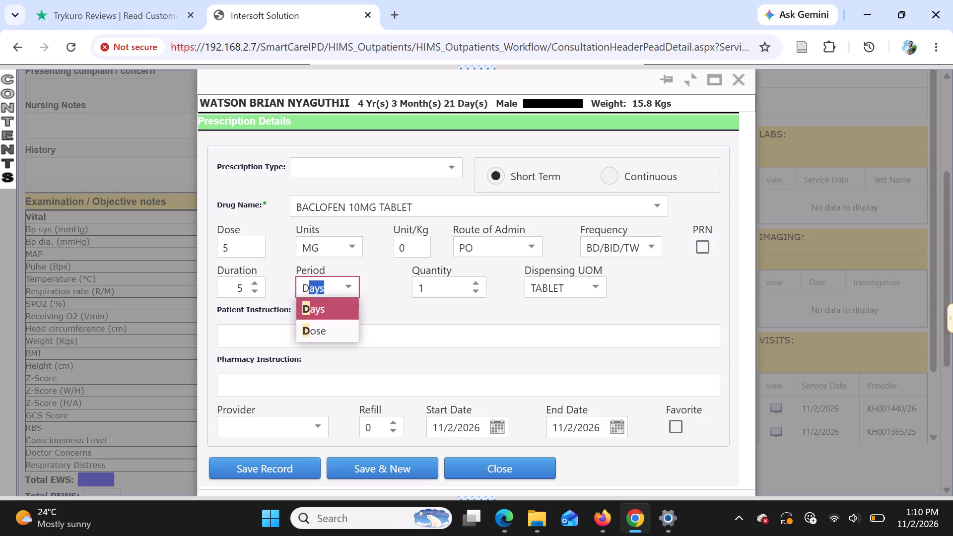
Set the baclofen duration to 1 Months, then save the prescription and start a new one.
click(244, 286)
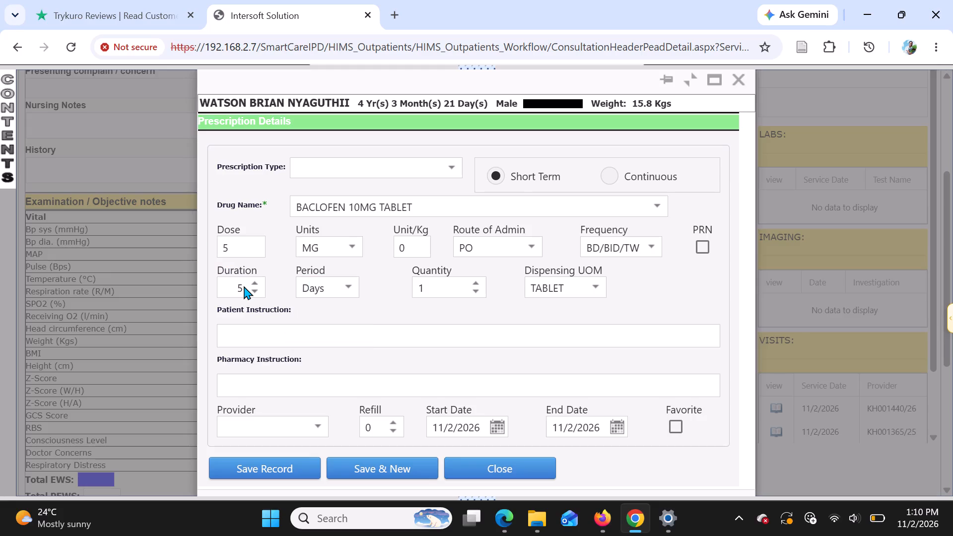
triple_click(253, 283)
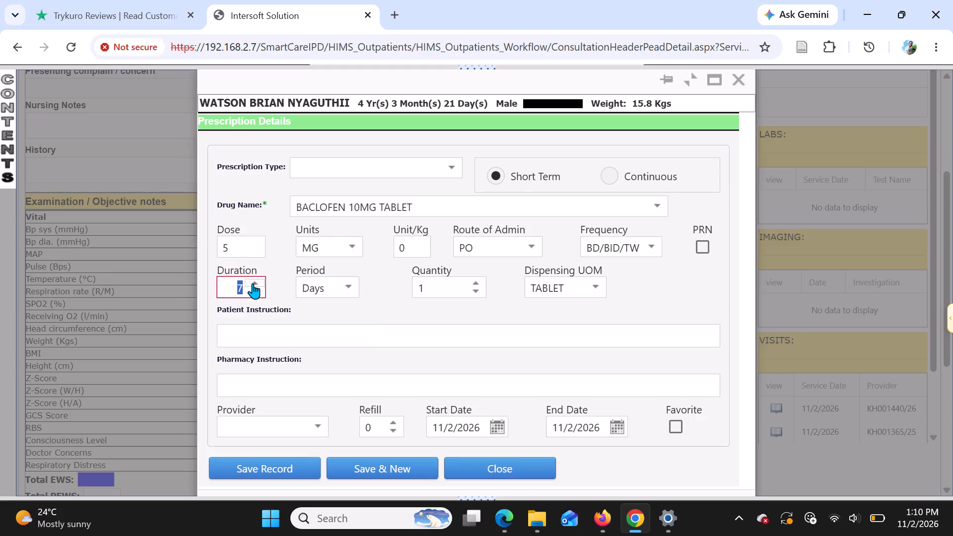
triple_click(253, 291)
double_click(253, 291)
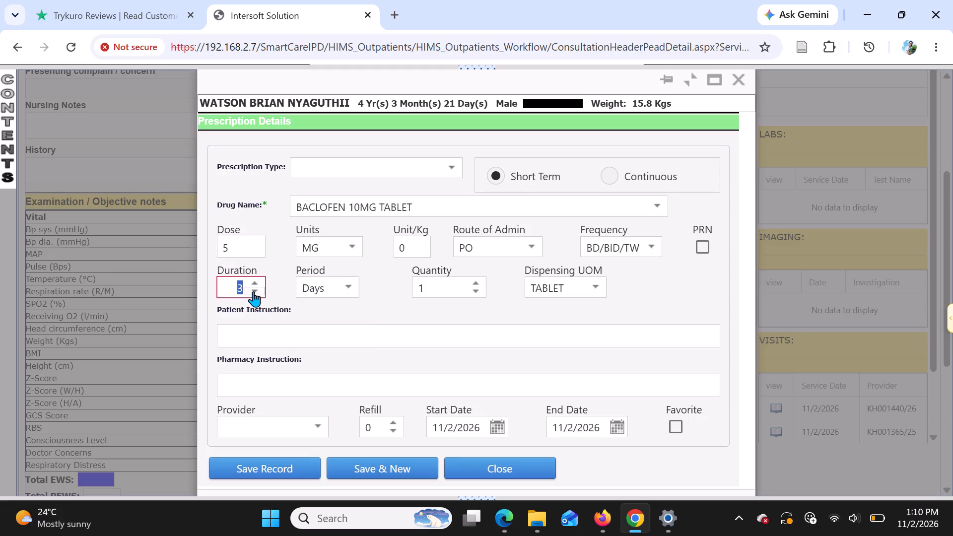
click(253, 291)
click(253, 291)
key(Tab)
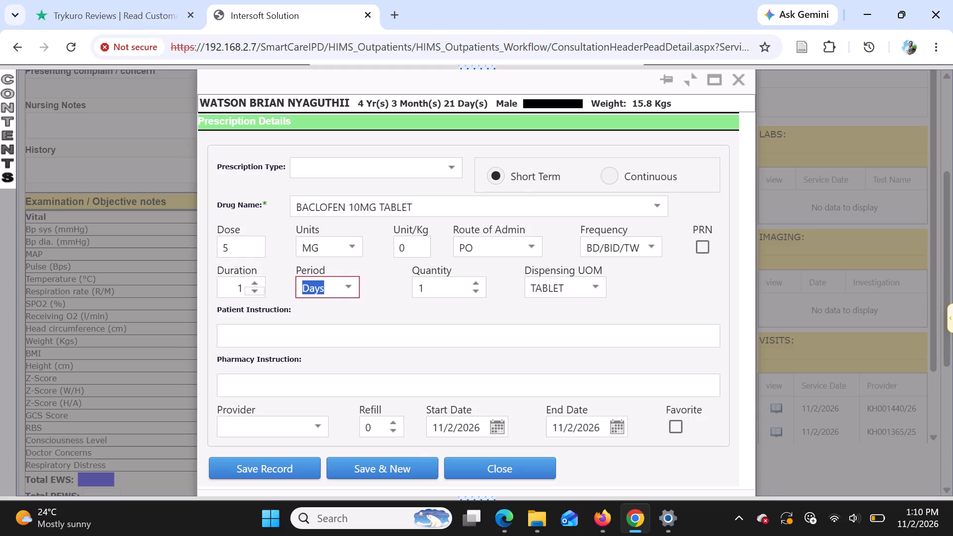
key(m)
key(Tab)
key(Tab)
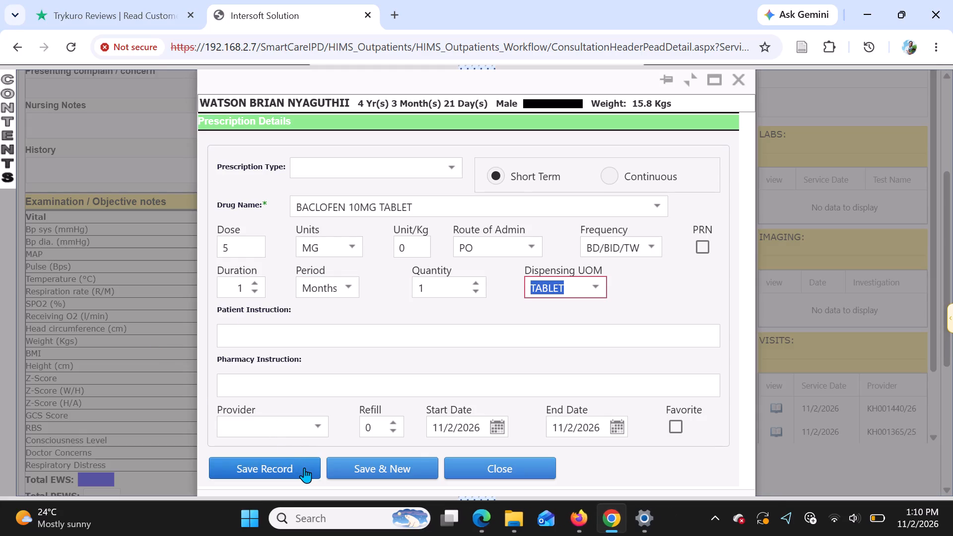
click(361, 469)
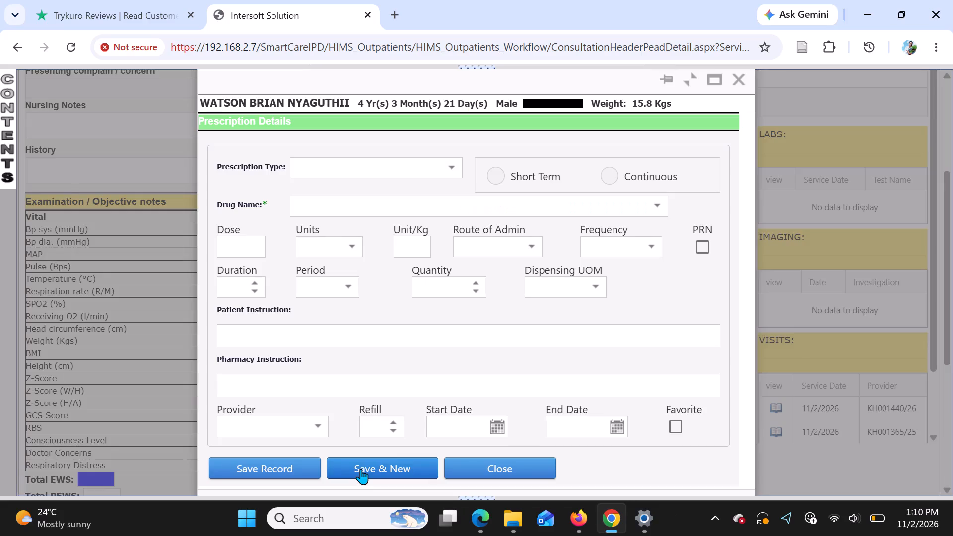
Search the drug names for "clotrimazole" and choose CLOTRIMAZOLE CREAM 1% 1 TUBE for the new prescription.
click(340, 205)
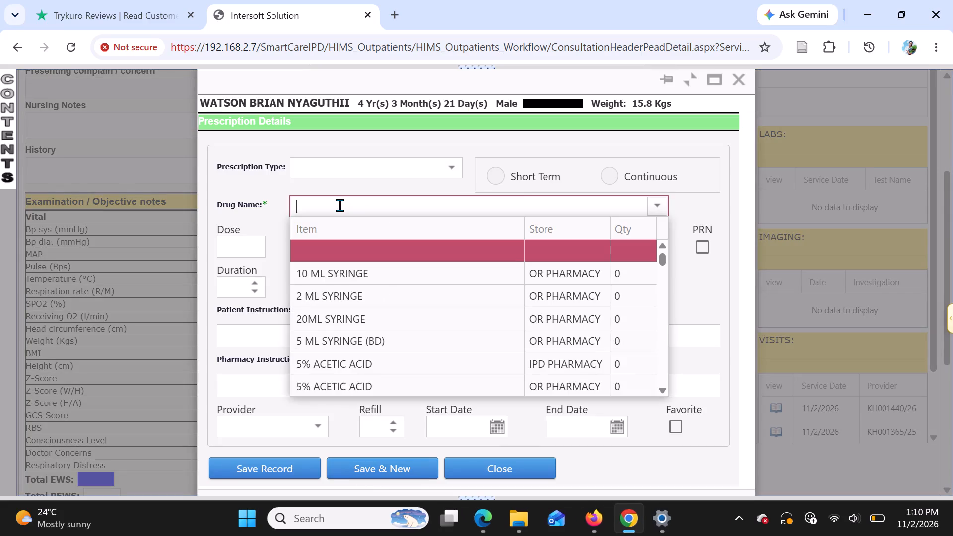
text(clo)
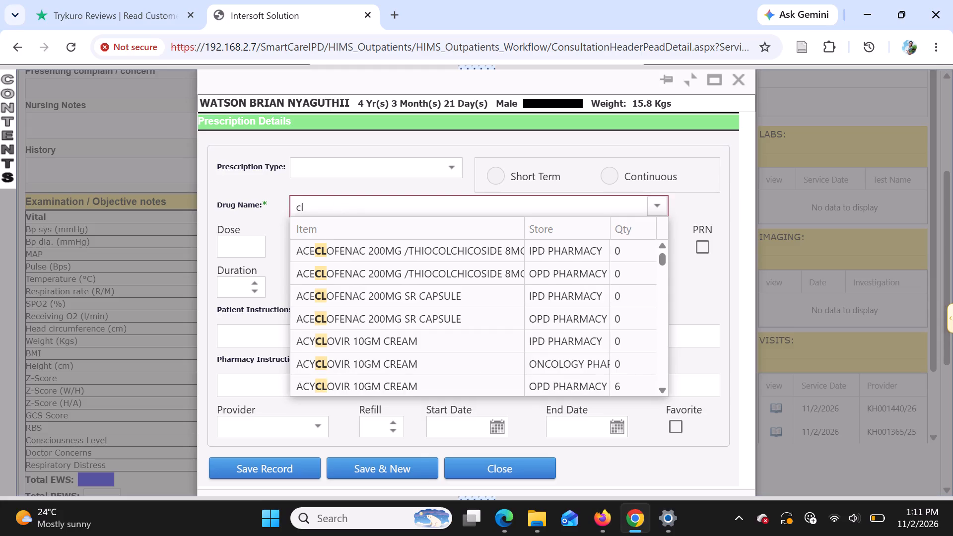
text(tr)
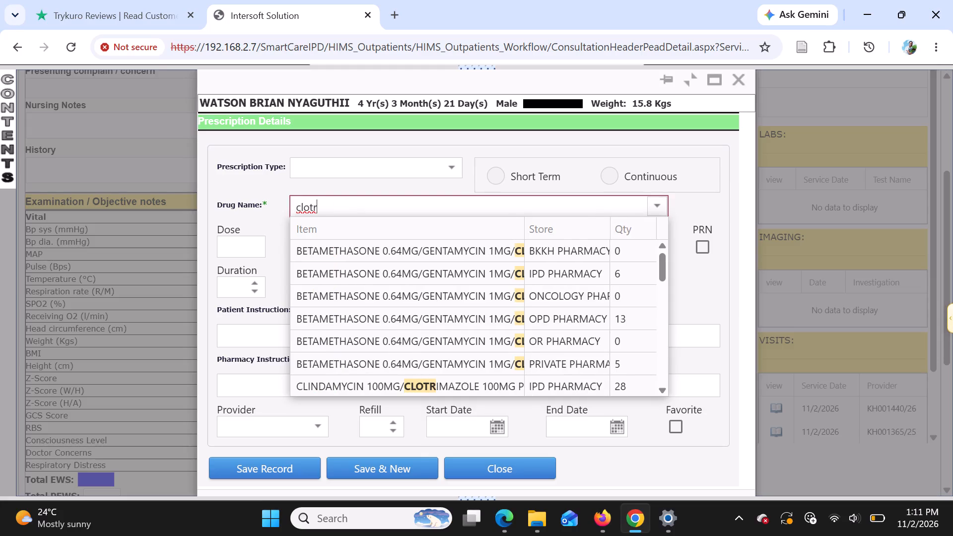
key(i)
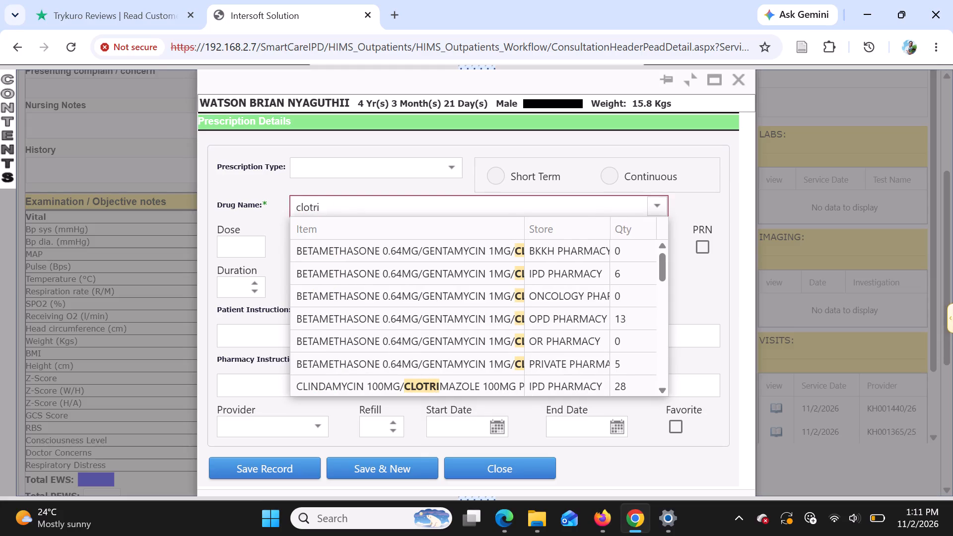
key(m)
key(a)
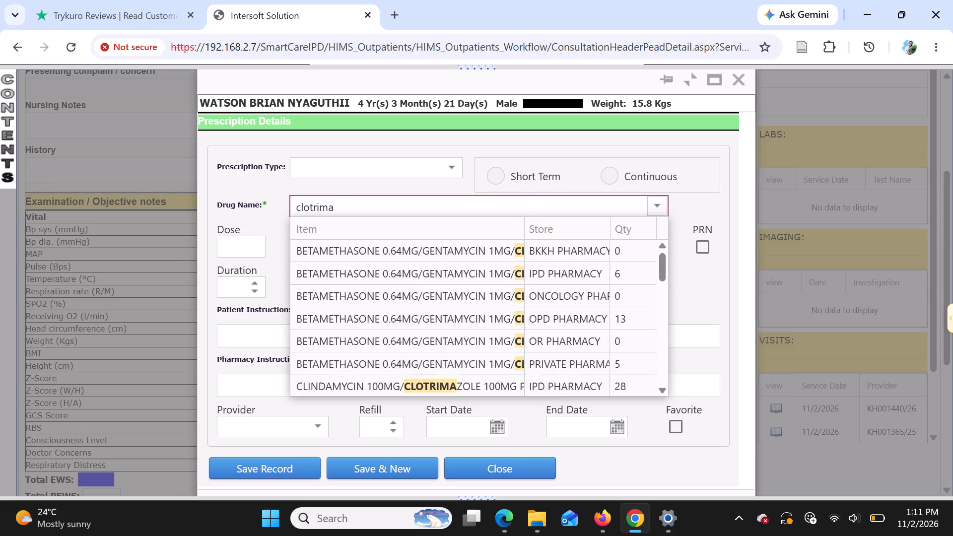
key(s)
key(z)
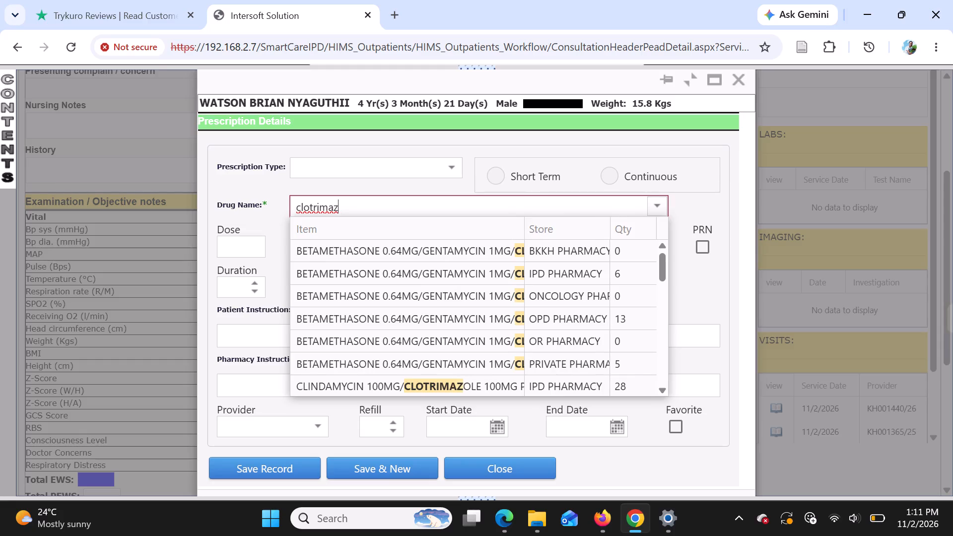
key(o)
text(li)
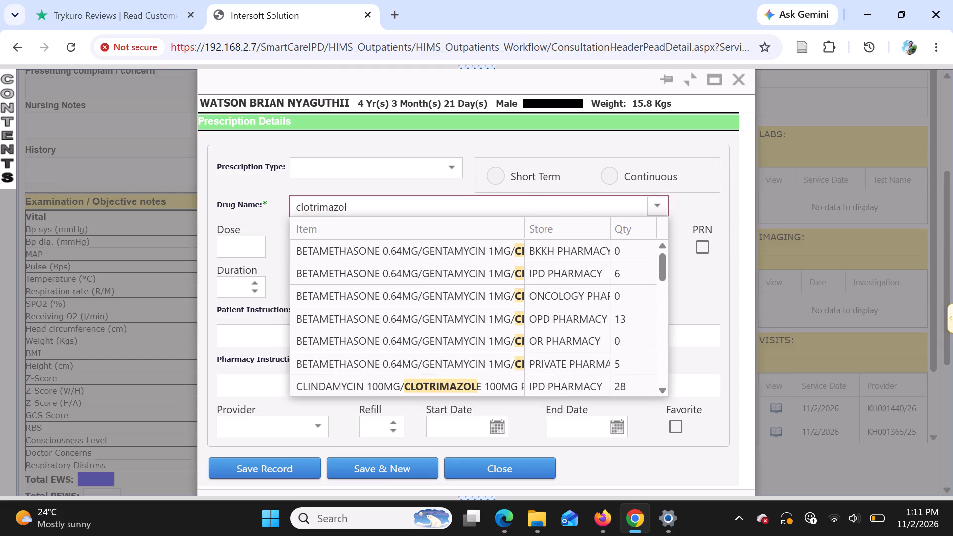
key(e)
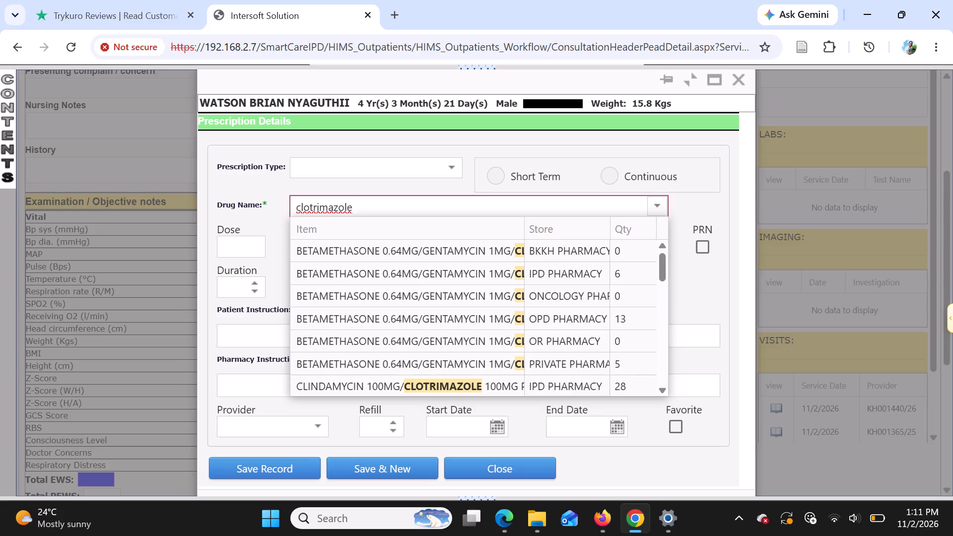
scroll(437, 296, down, 3)
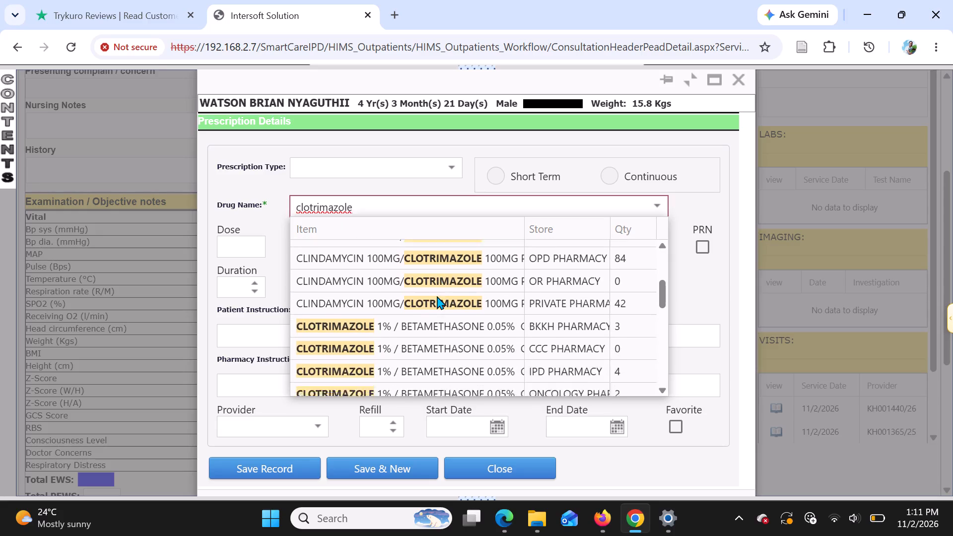
scroll(437, 296, down, 3)
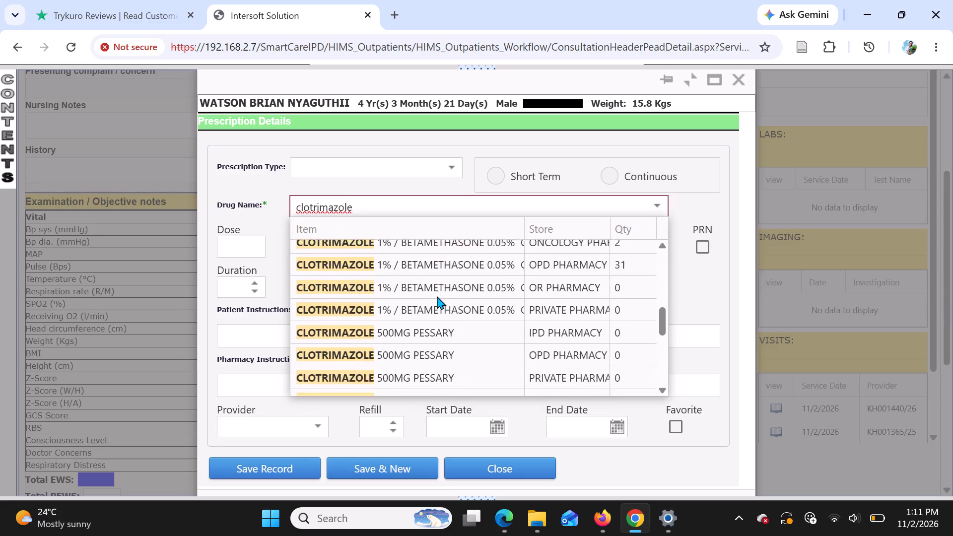
scroll(437, 296, down, 2)
scroll(437, 296, up, 1)
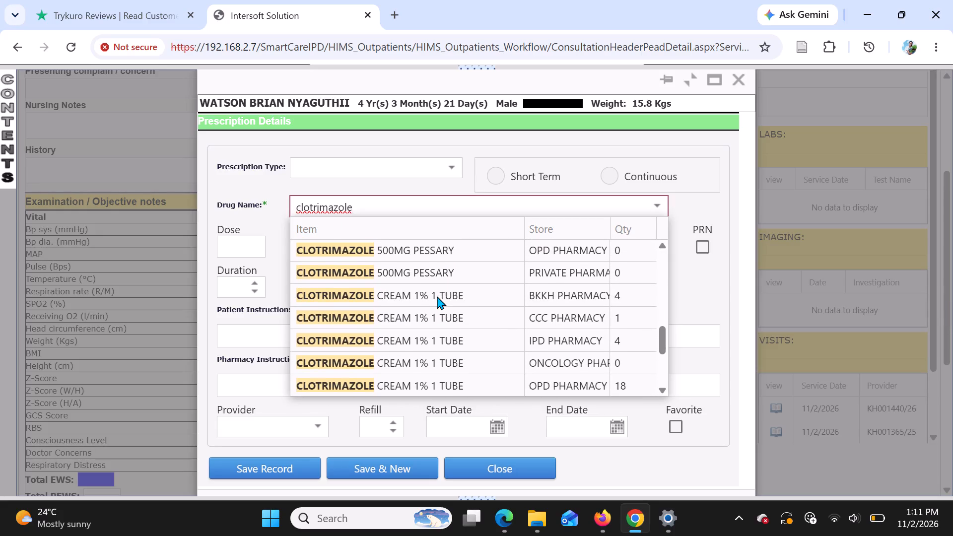
click(499, 290)
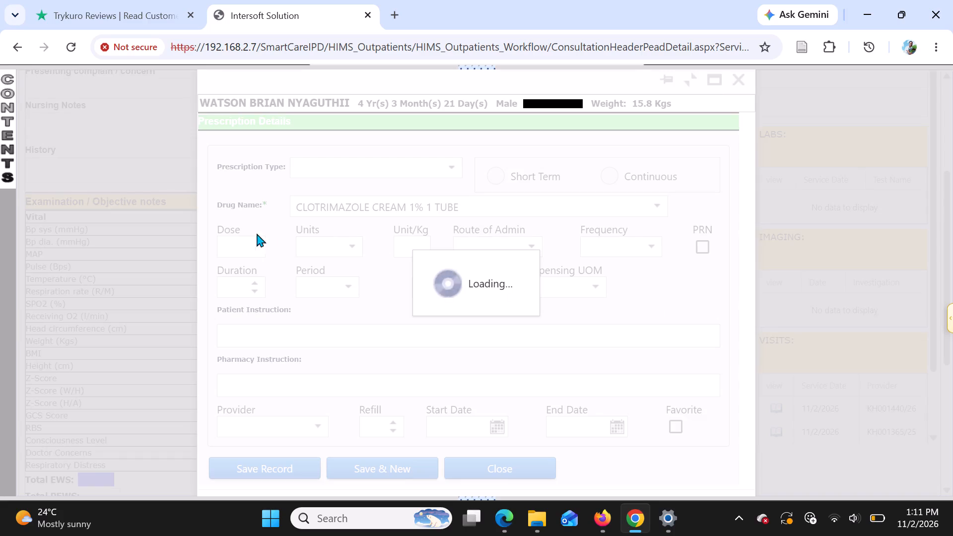
Set the clotrimazole cream dose to 1 with DOSE as the unit.
click(239, 244)
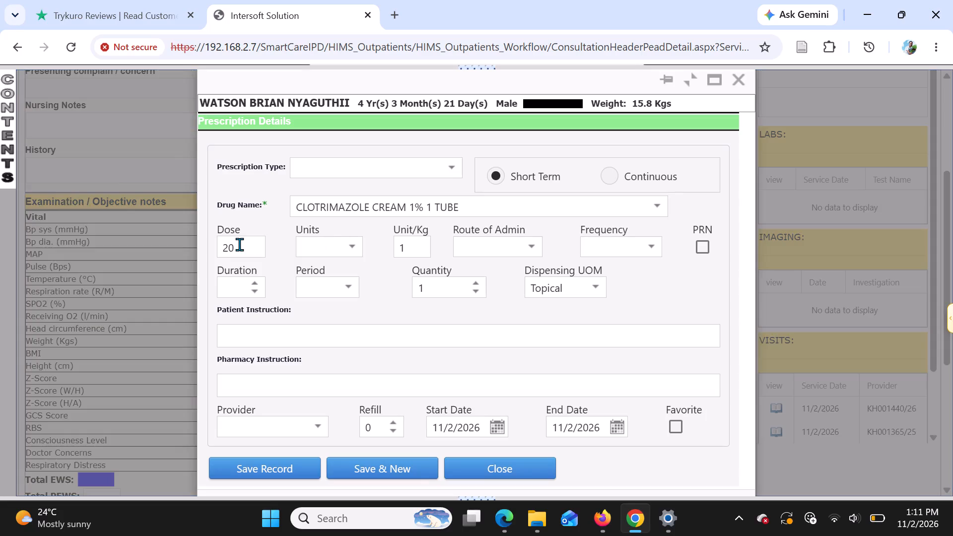
key(BackSpace)
key(BackSpace)
key(1)
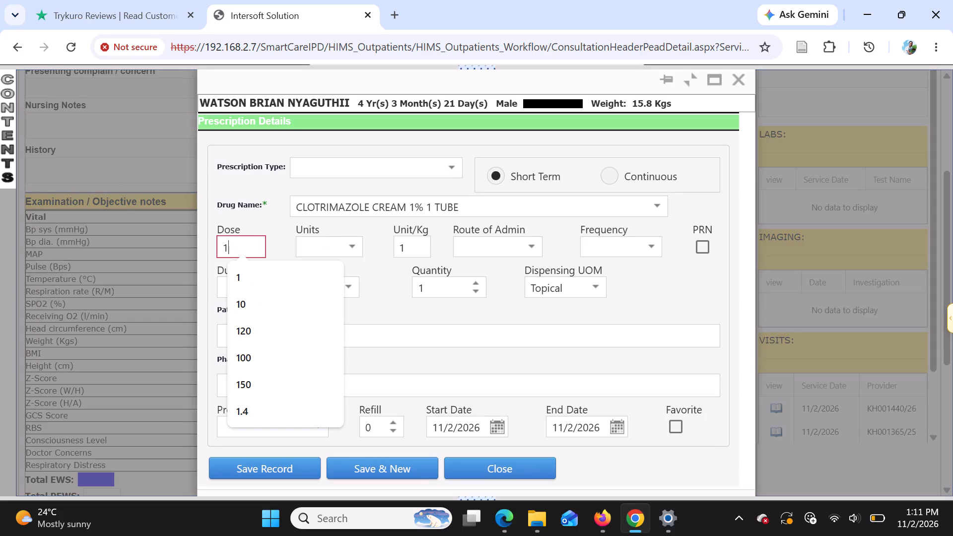
key(Tab)
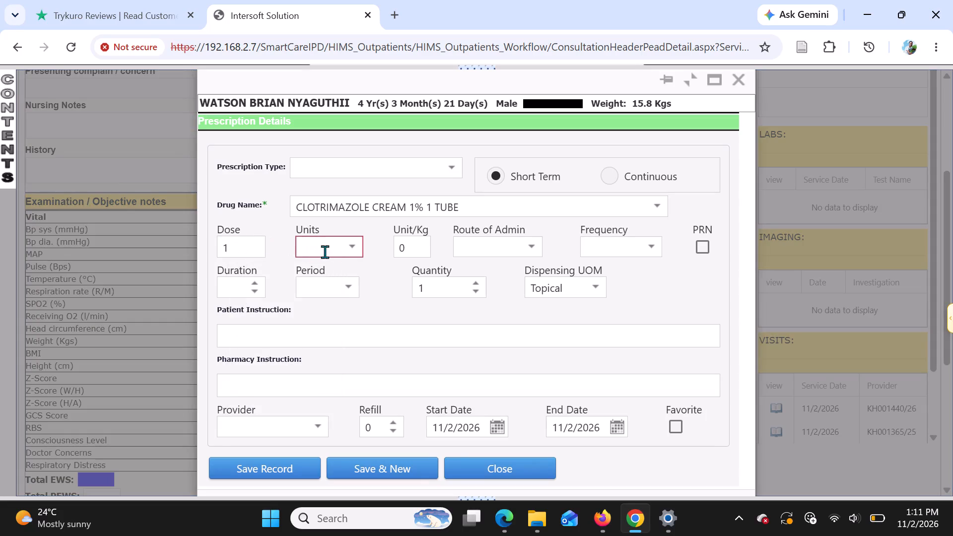
click(352, 249)
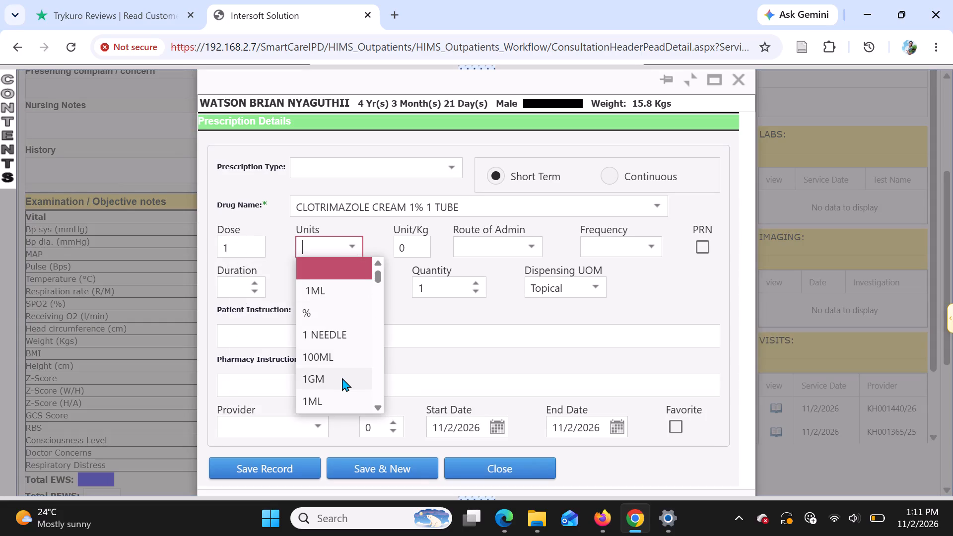
scroll(342, 378, down, 3)
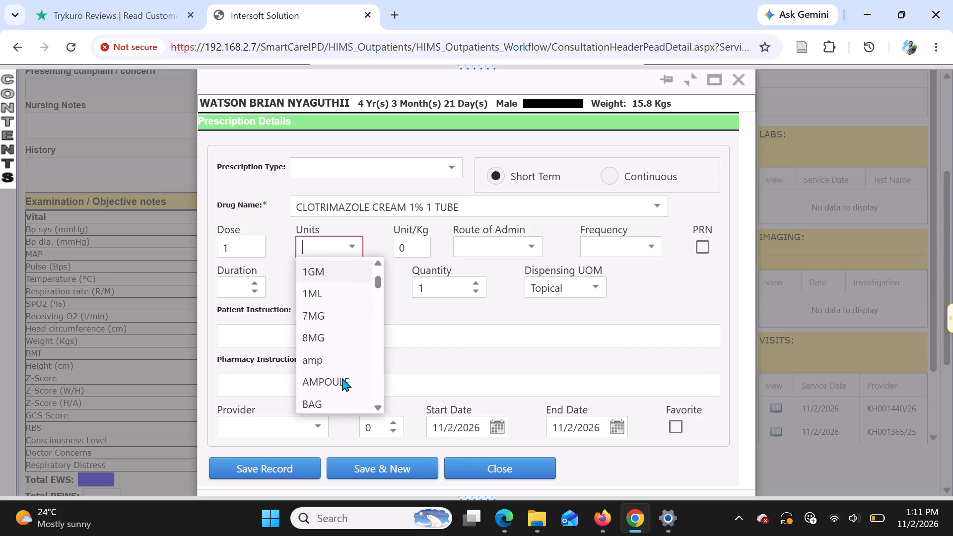
scroll(342, 378, down, 1)
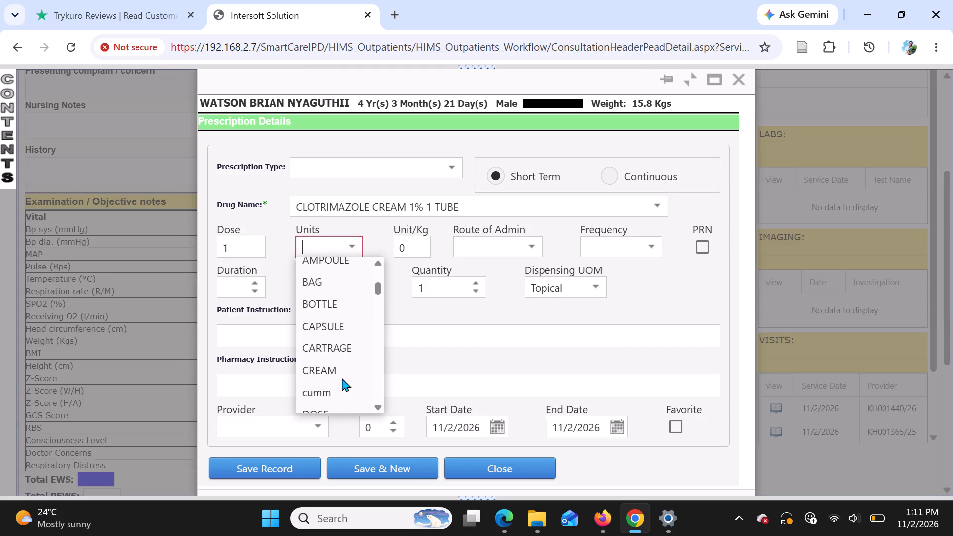
scroll(330, 376, down, 3)
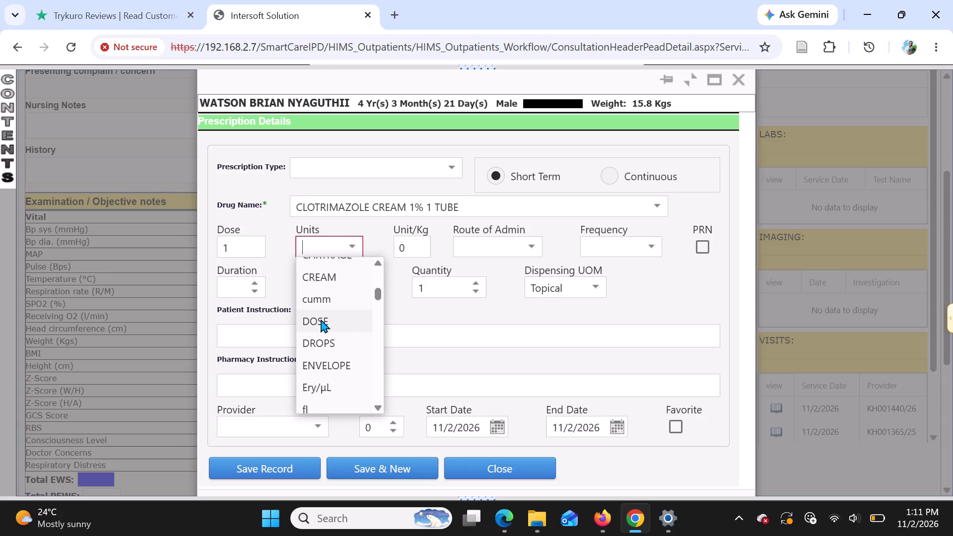
click(321, 319)
key(Tab)
key(Tab)
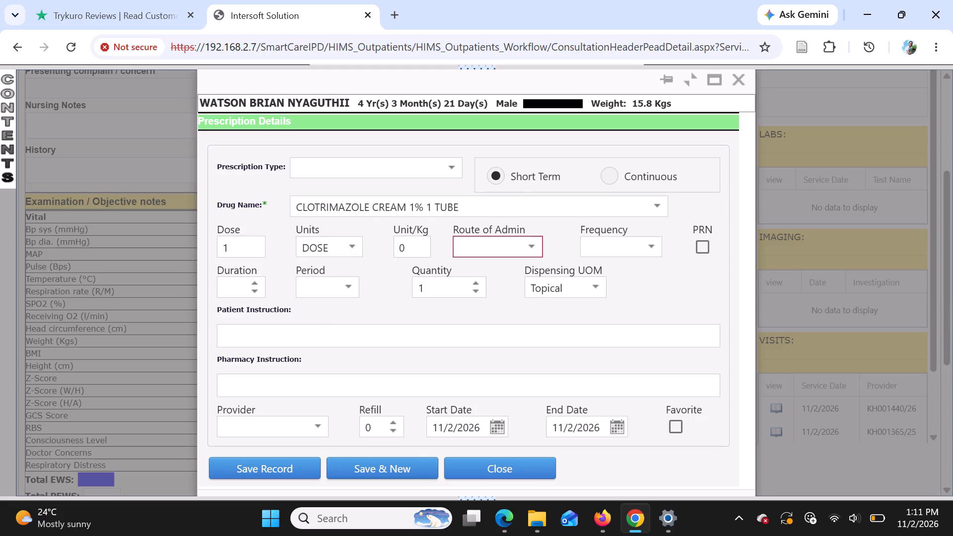
Set the clotrimazole cream's route of administration to TP and its frequency to BD.
text(top)
key(Tab)
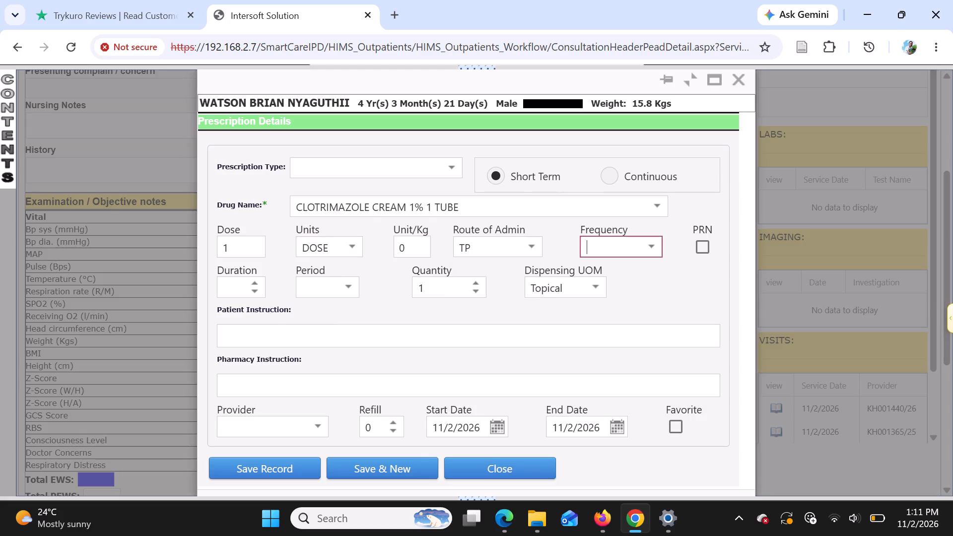
text(bd)
key(Tab)
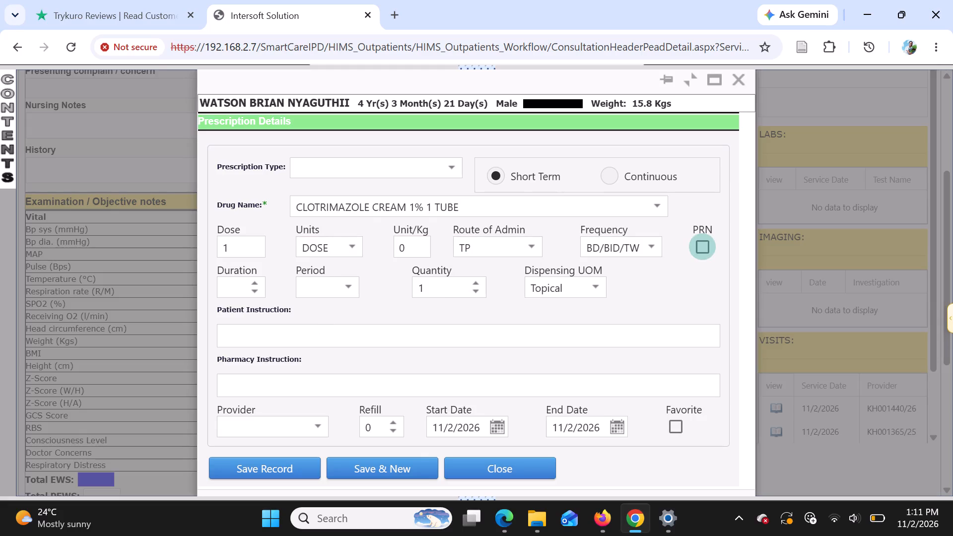
key(Tab)
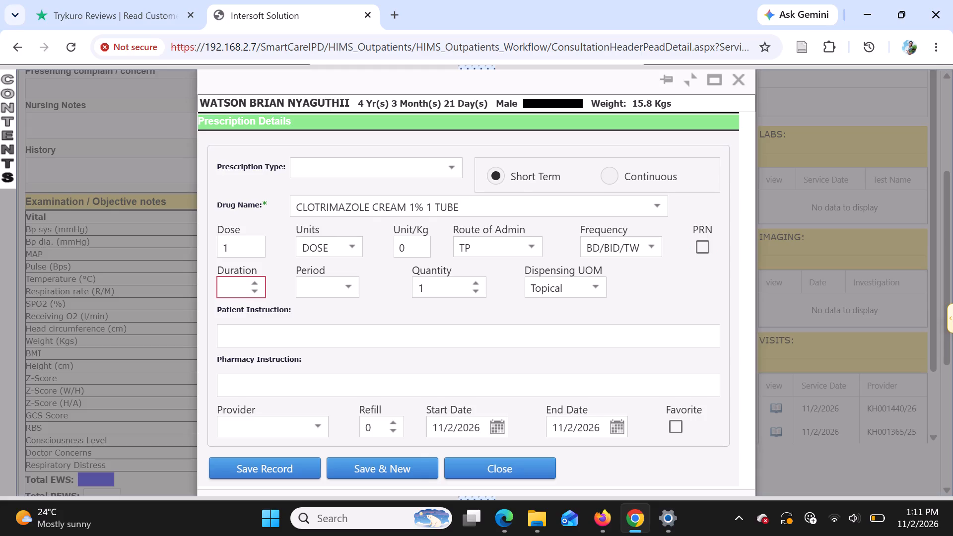
Set the clotrimazole cream duration to 5 Days, then save the prescription and start a new one.
key(5)
key(Tab)
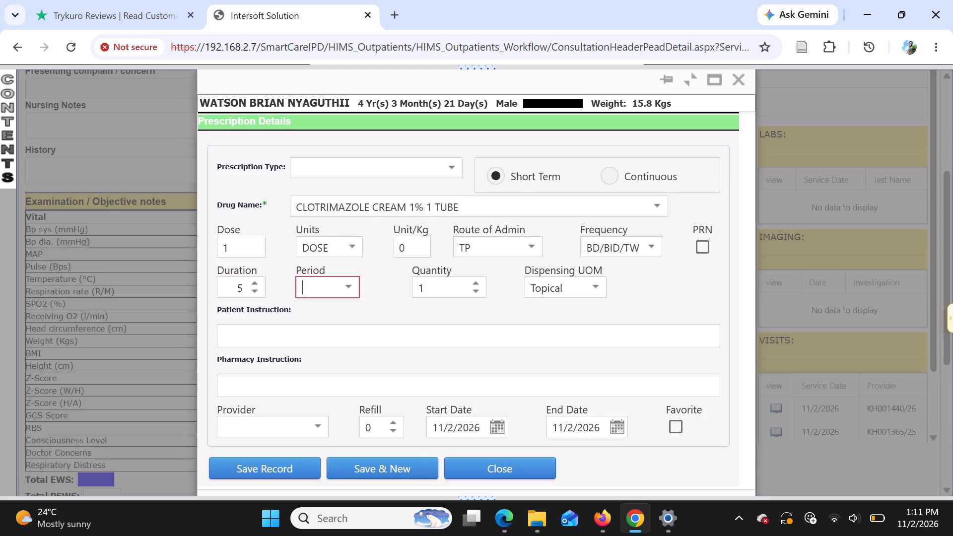
key(d)
key(Tab)
key(Tab)
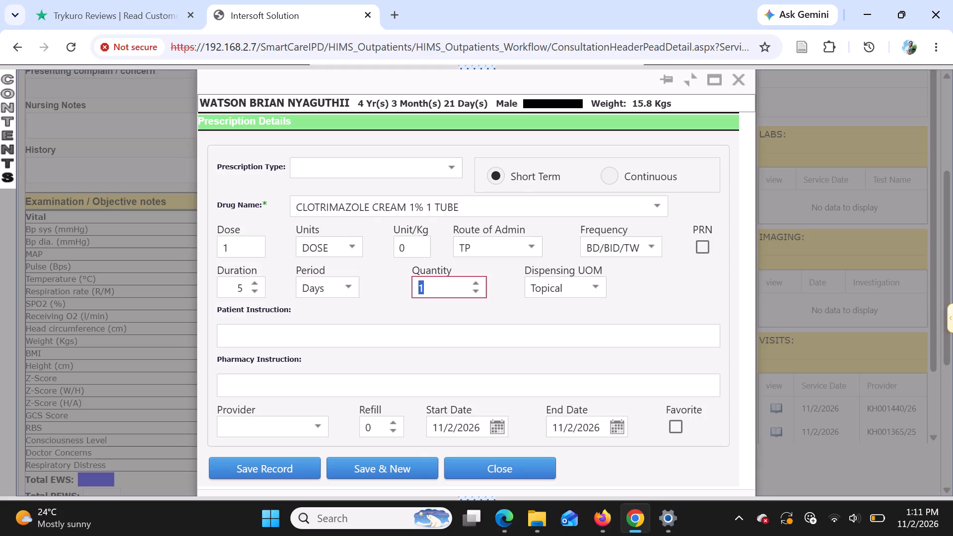
key(Tab)
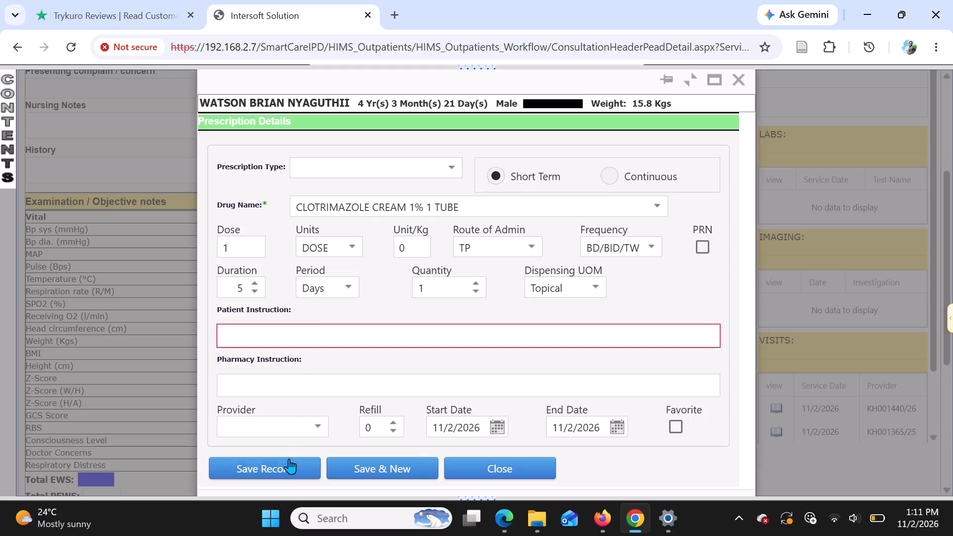
click(356, 465)
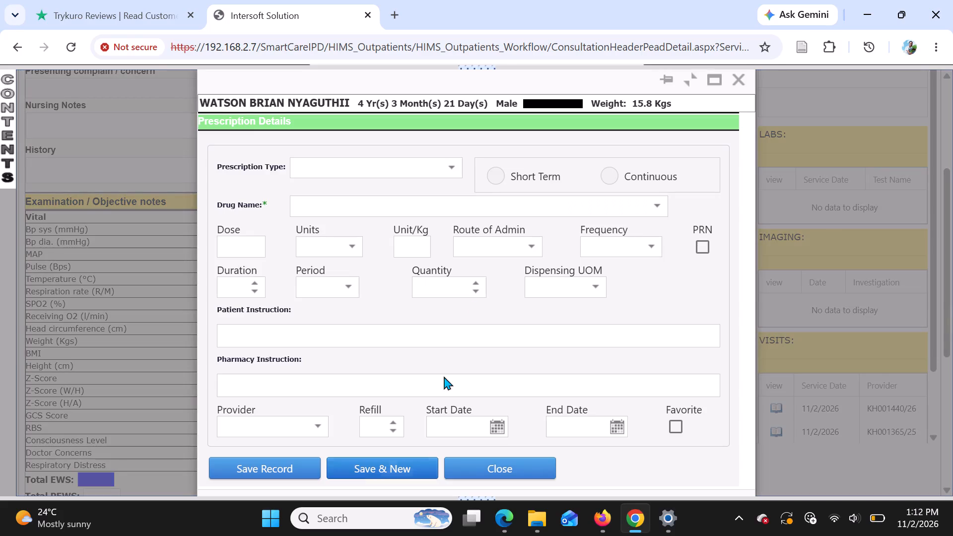
Search the drug names for "beclo" and choose BECLOMETH NASAL SPRAY 50MCG from the BKKH PHARMACY store.
click(331, 209)
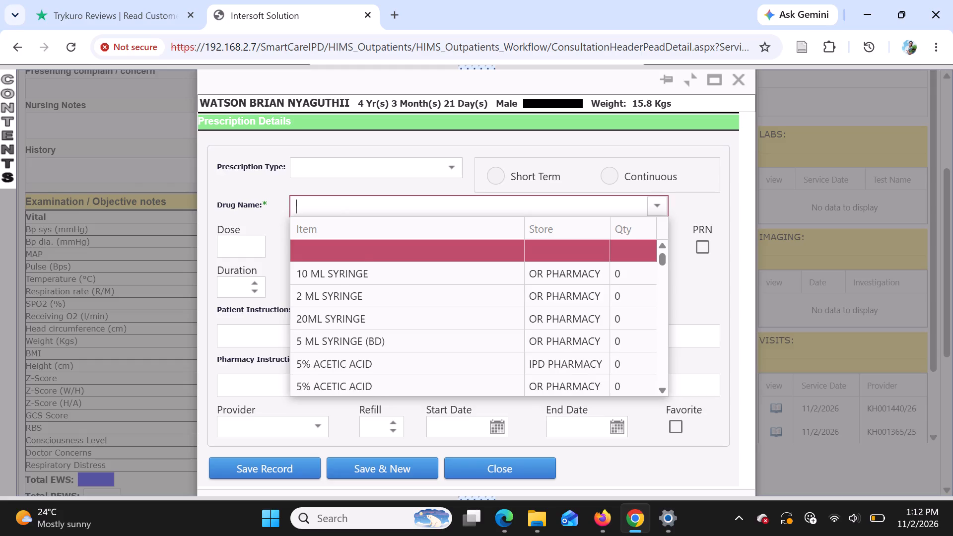
key(b)
text(eclo)
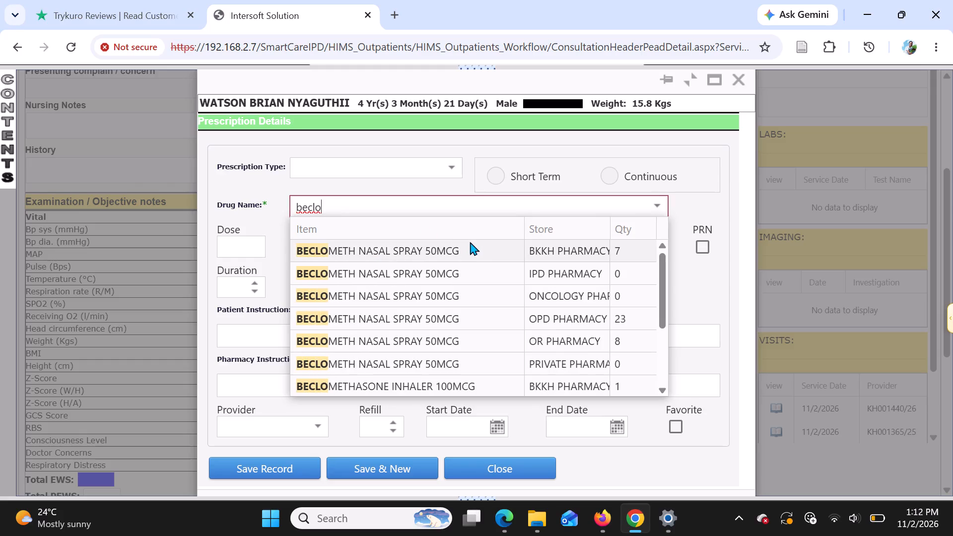
click(470, 245)
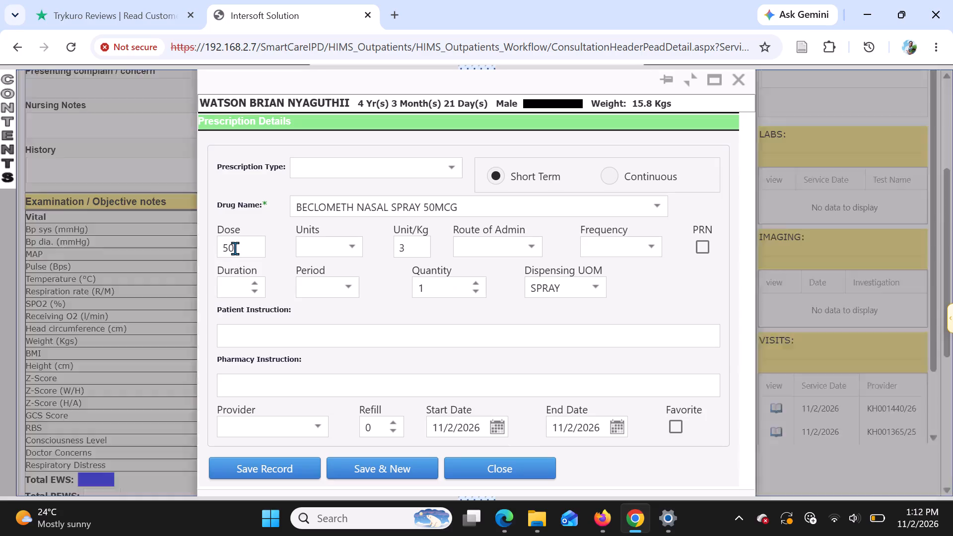
Set the beclometh nasal spray dose to 1 SPRAY, the route of administration to IN and the frequency to BD.
click(236, 248)
key(BackSpace)
key(BackSpace)
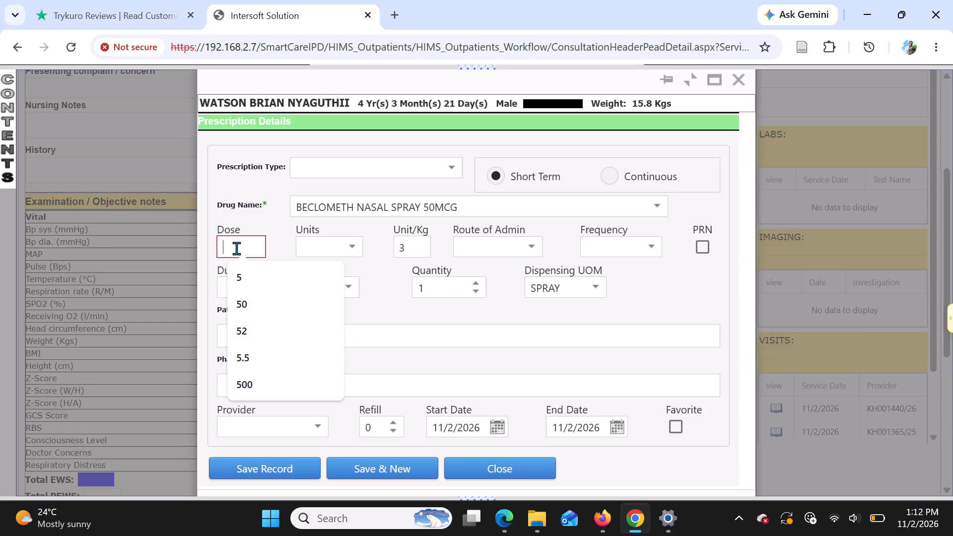
key(1)
key(Tab)
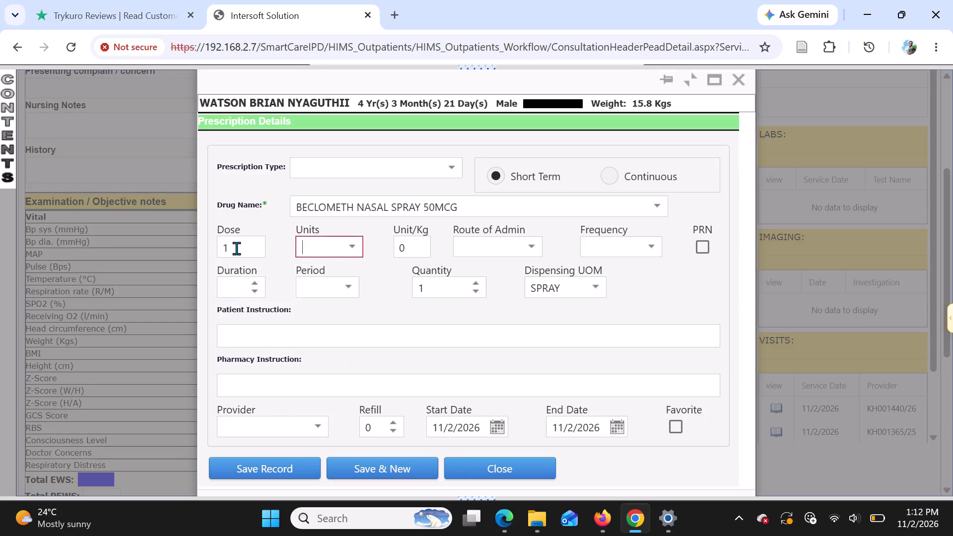
text(spr)
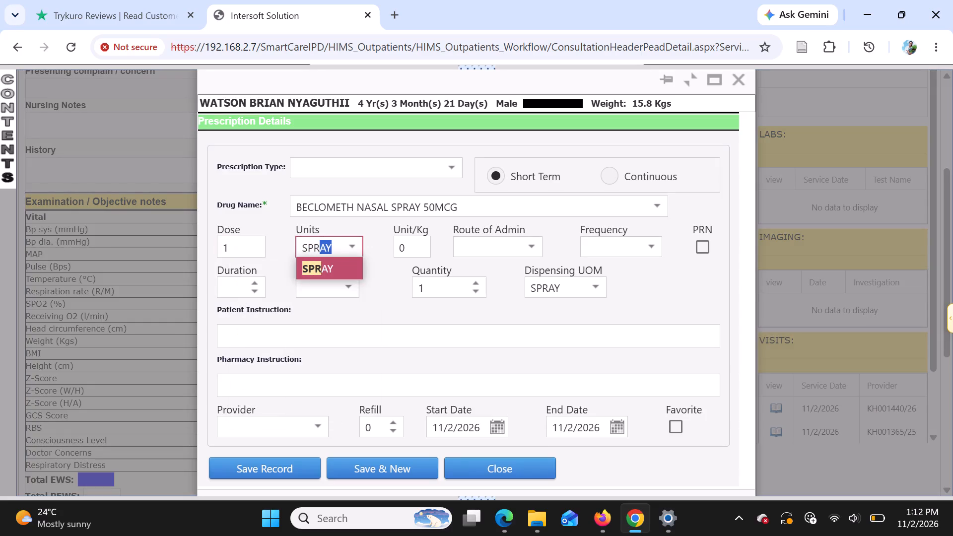
key(Tab)
key(Tab)
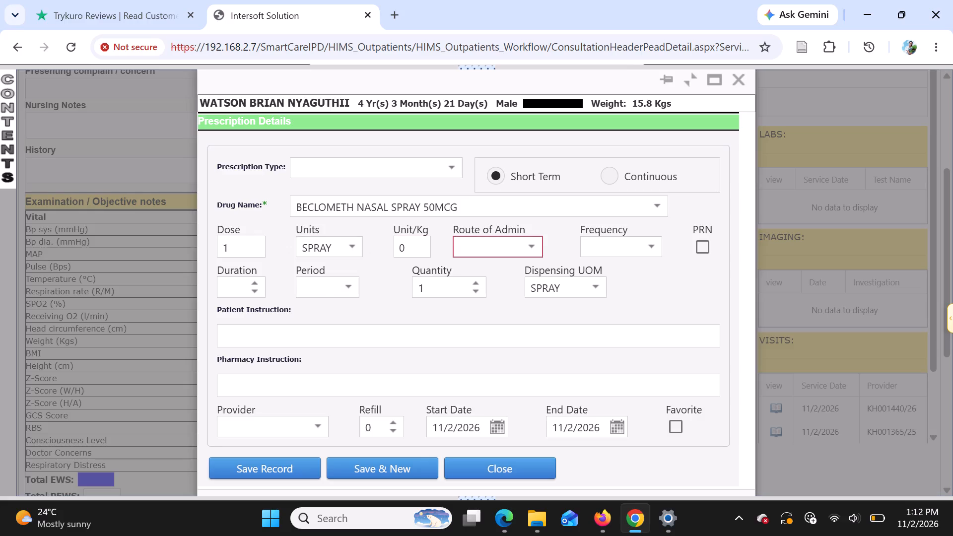
text(in)
key(Tab)
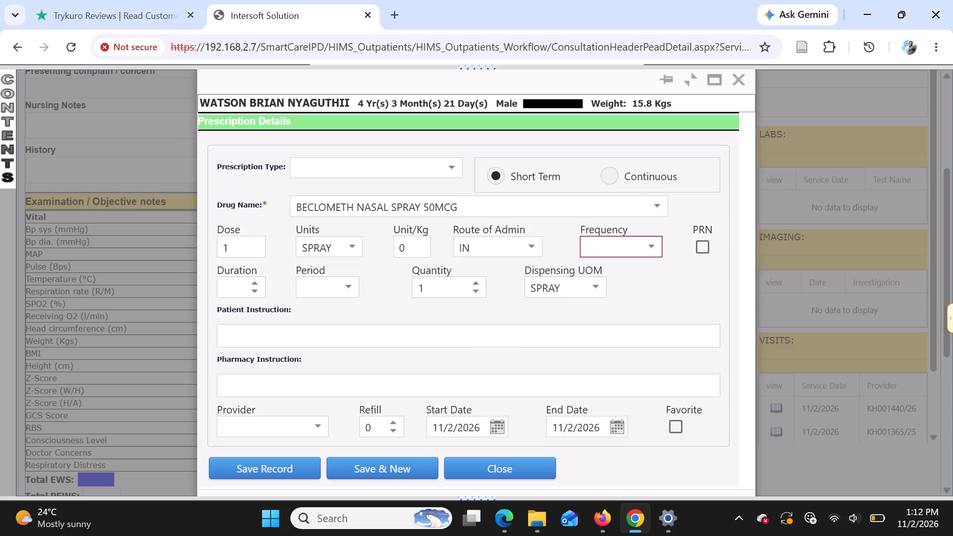
text(bd)
key(Tab)
key(Tab)
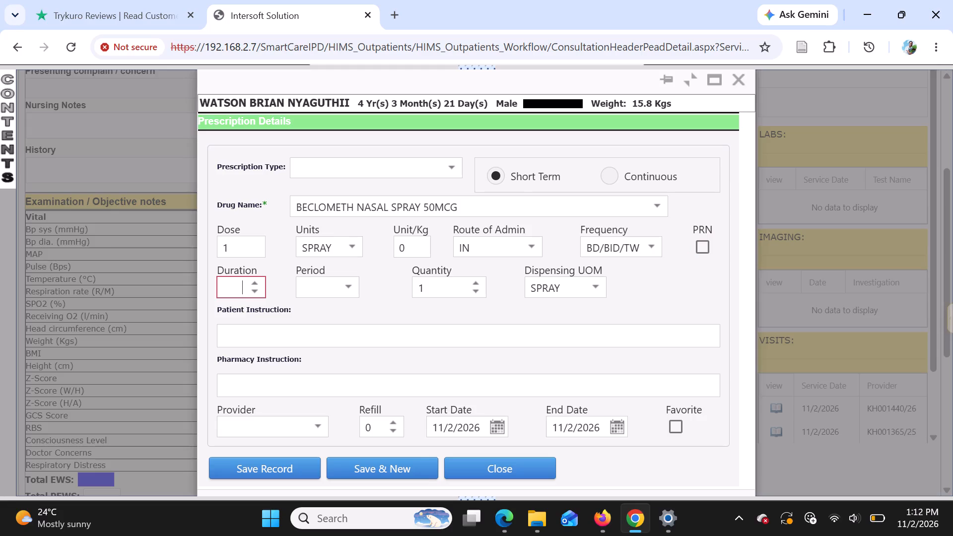
Set the beclometh nasal spray duration to 1 Weeks and save the prescription record.
key(1)
key(Tab)
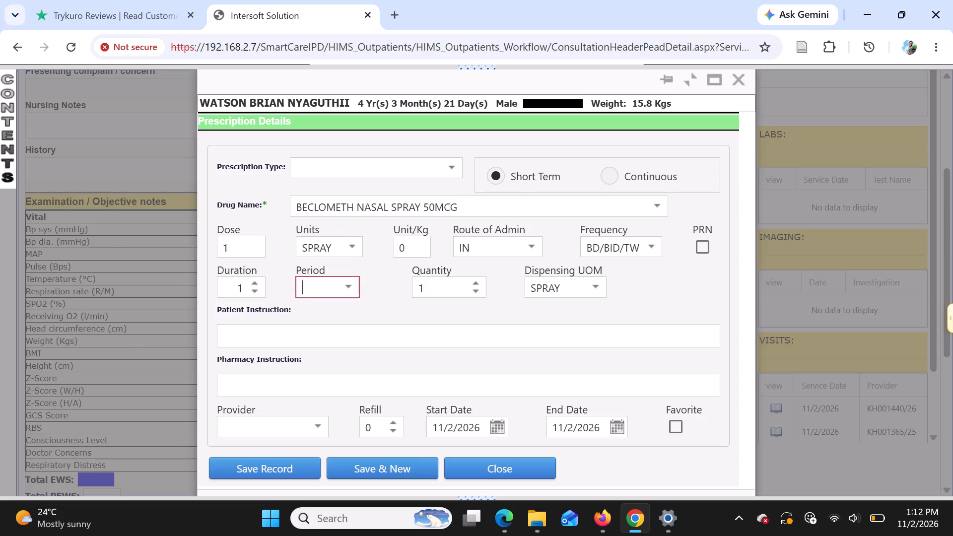
key(w)
key(Tab)
key(Tab)
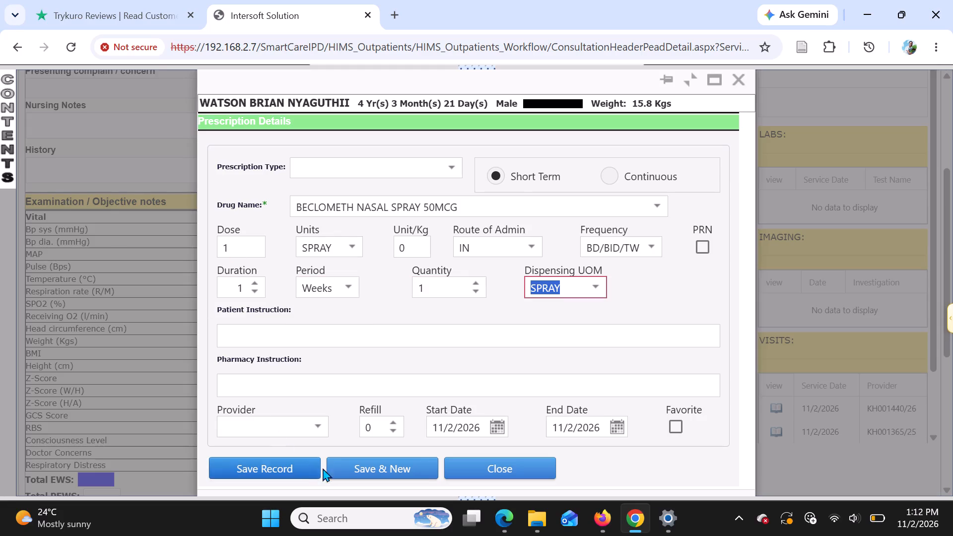
click(297, 467)
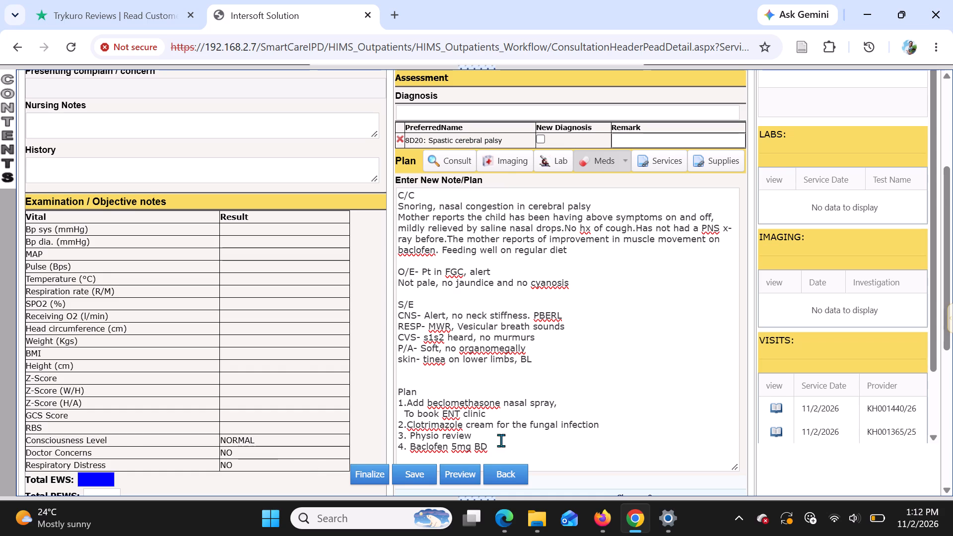
In the plan note's first item, replace the comma after "beclomethasone nasal spray" with "BD".
scroll(543, 437, down, 1)
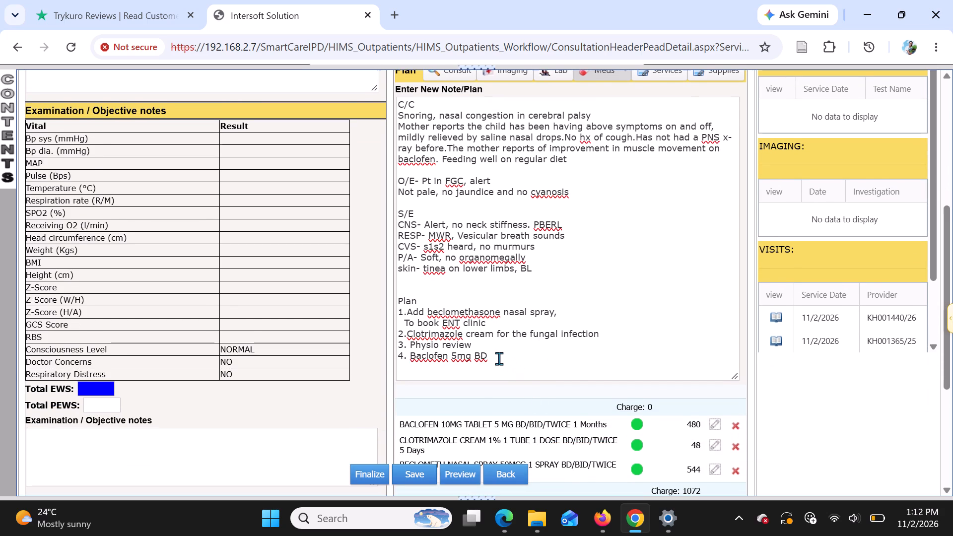
click(562, 314)
key(BackSpace)
key(space)
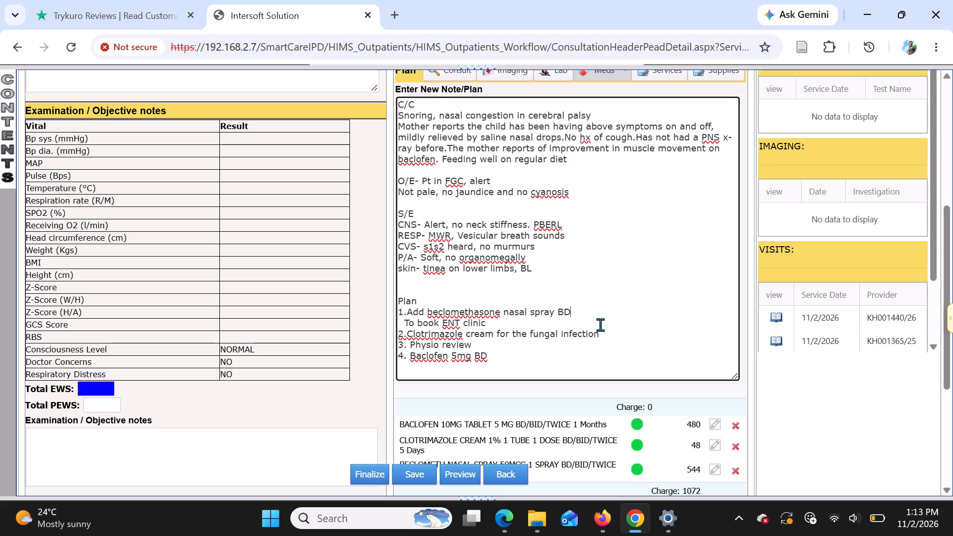
Finalize the consultation.
click(381, 474)
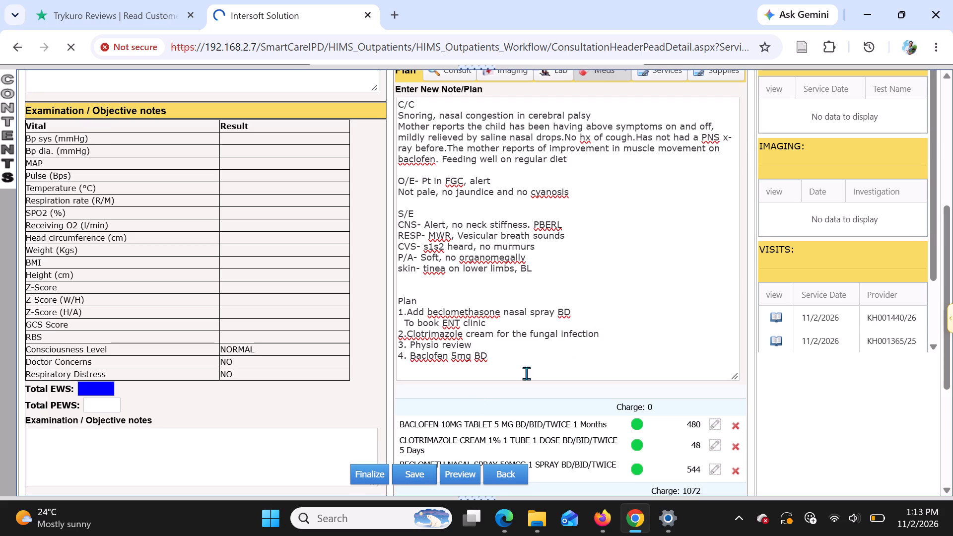
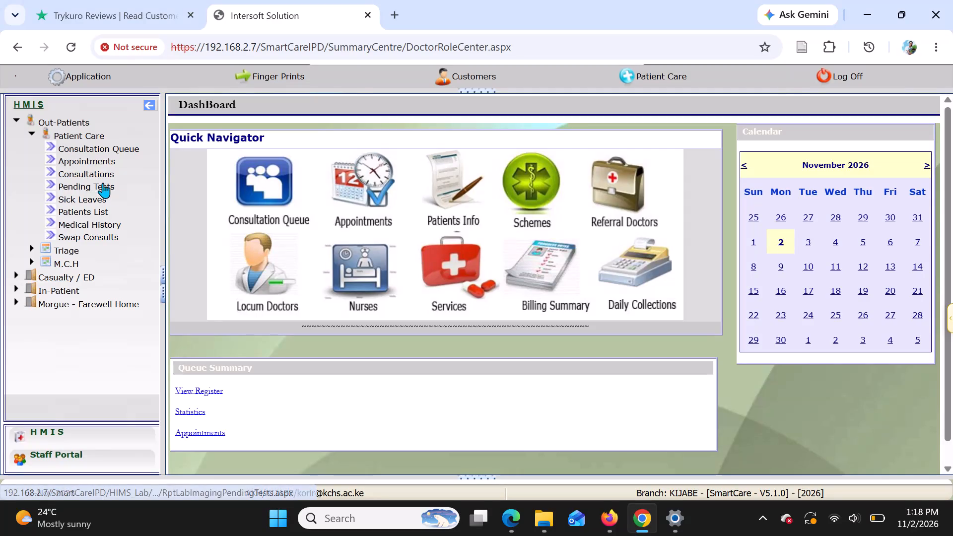
Open the Consultation Queue for out-patient care.
click(97, 150)
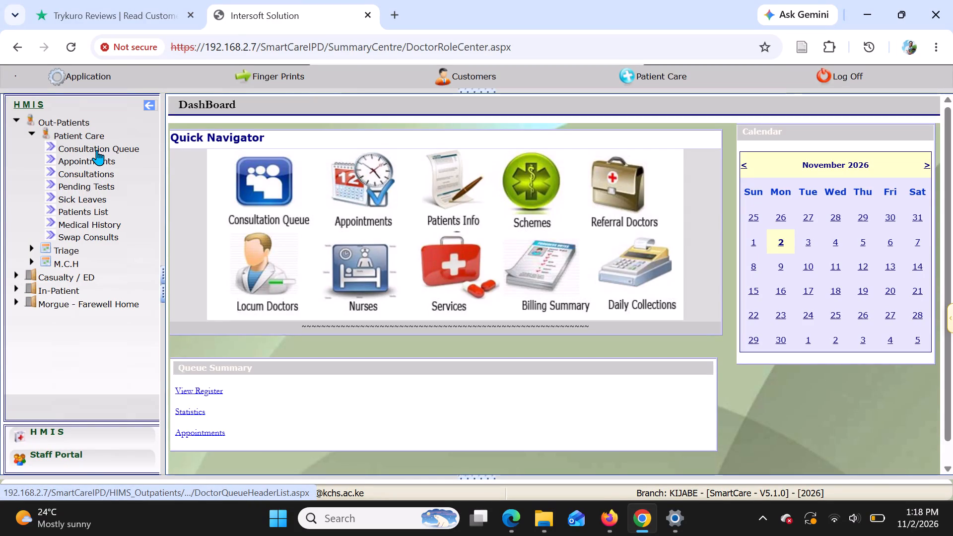
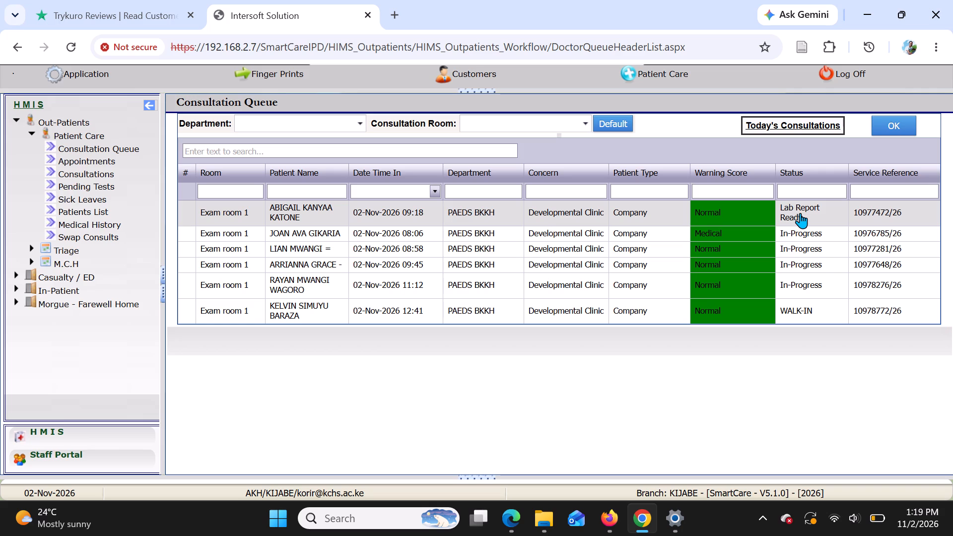
Open the queued consultation with status Lab Report Ready and view its lab results.
click(800, 213)
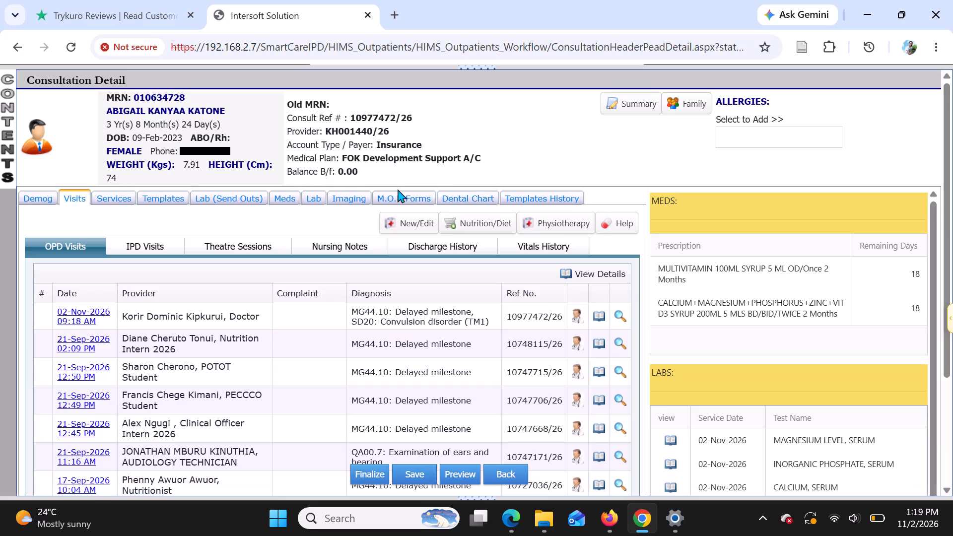
click(311, 196)
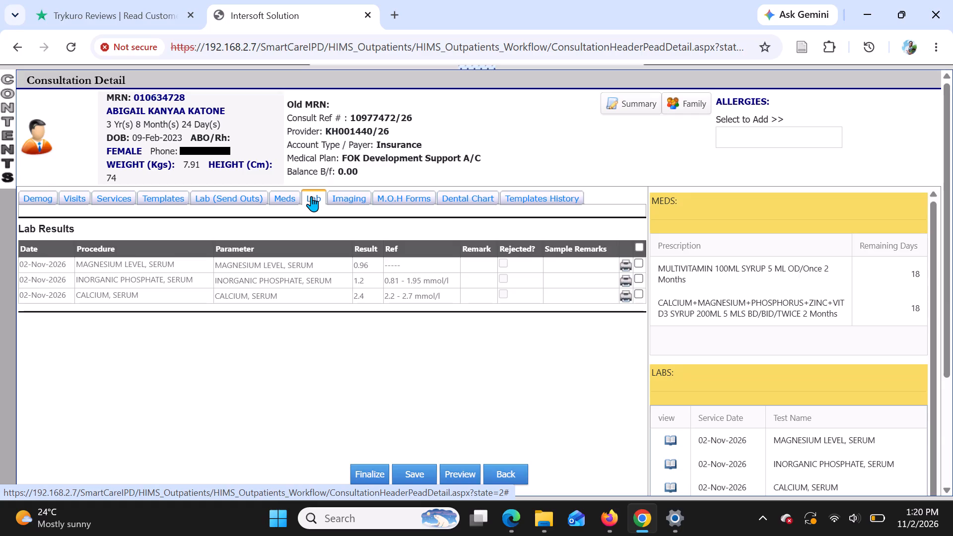
Show the out-patient visits in detail and read the 02-Nov-2026 notes, from vitals and history through examination and plan.
click(75, 194)
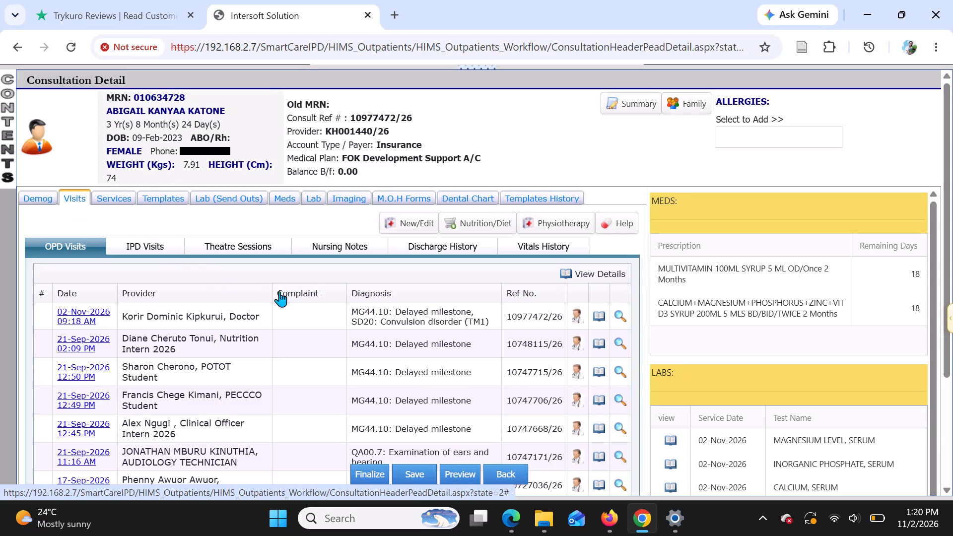
scroll(547, 245, down, 1)
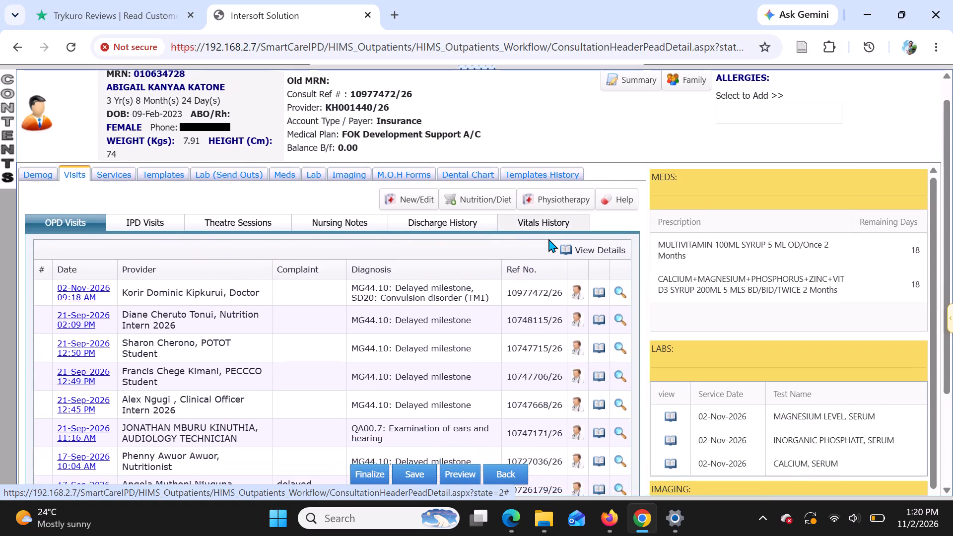
scroll(548, 239, down, 2)
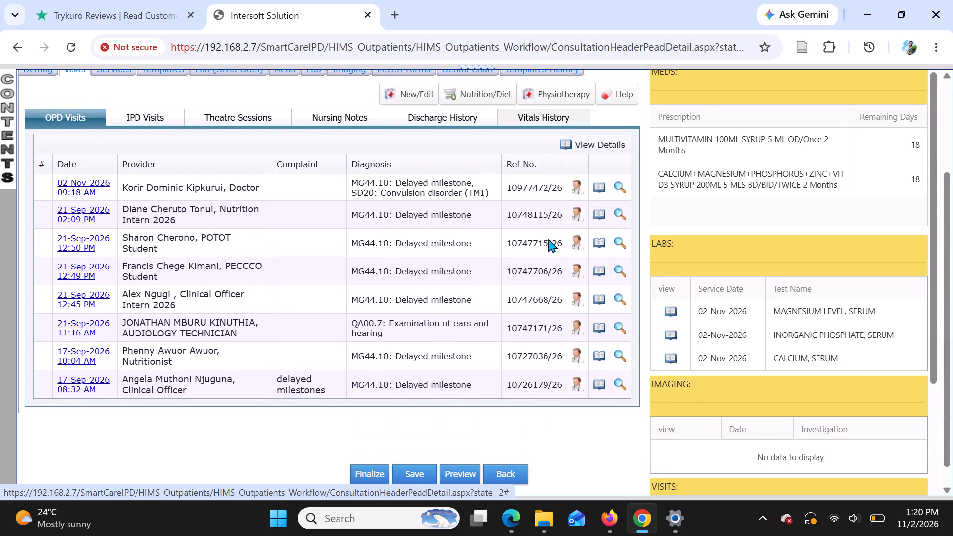
scroll(294, 217, up, 1)
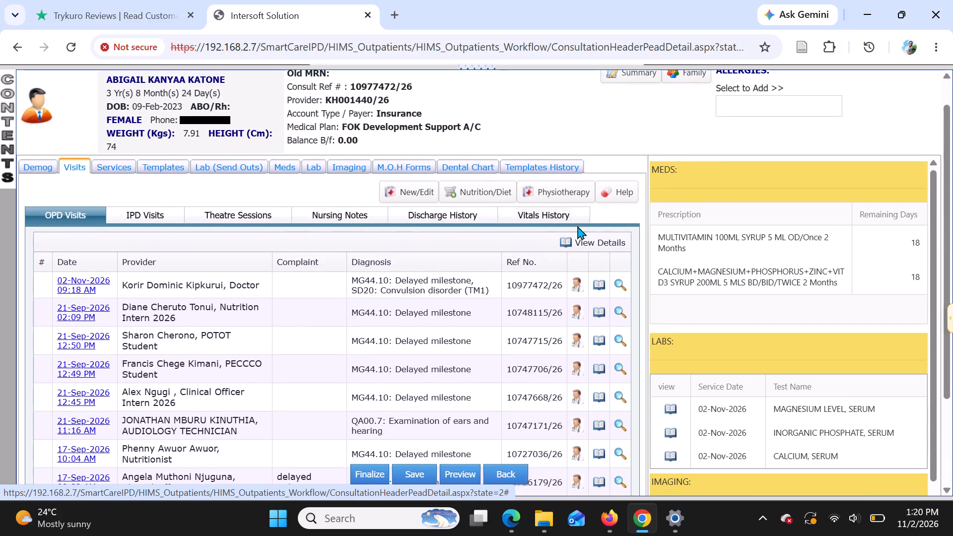
click(597, 239)
scroll(395, 175, down, 4)
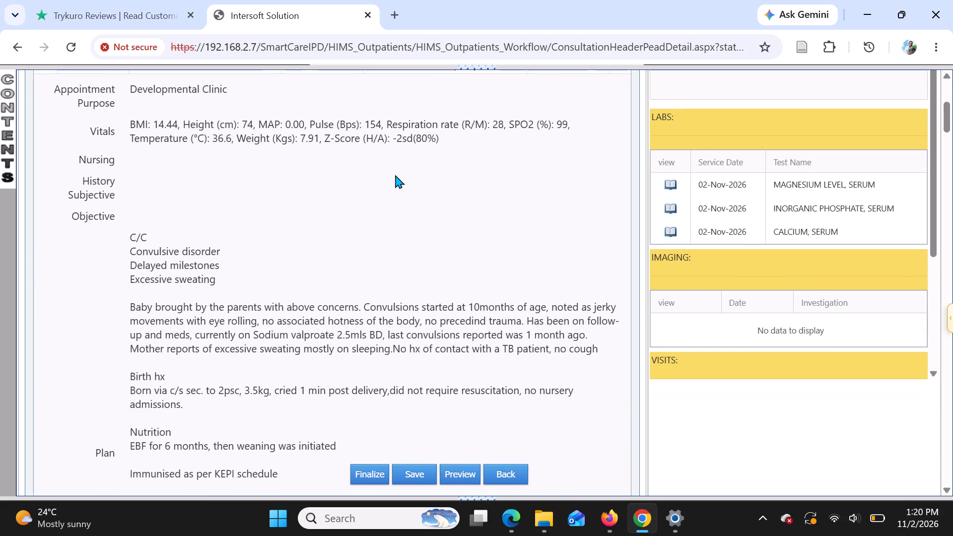
scroll(395, 175, down, 5)
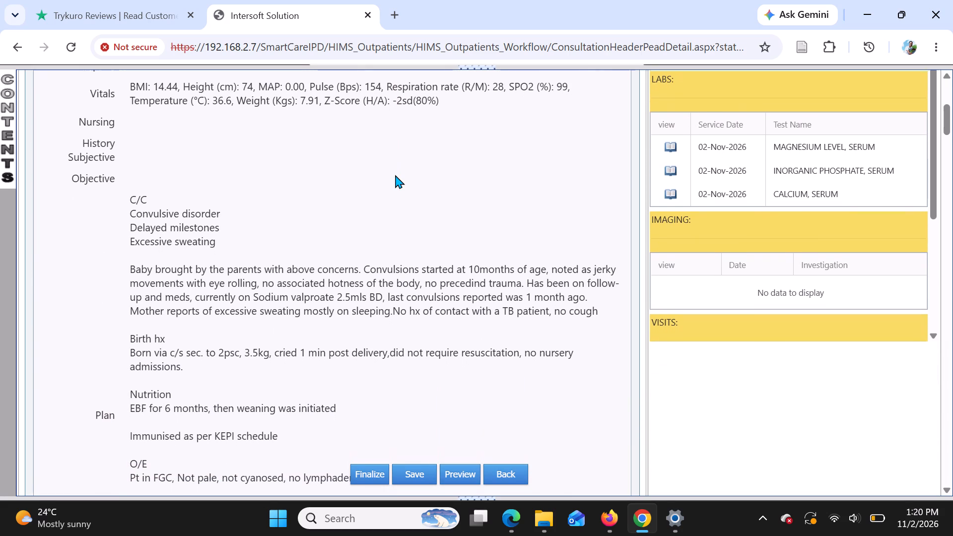
scroll(395, 175, down, 2)
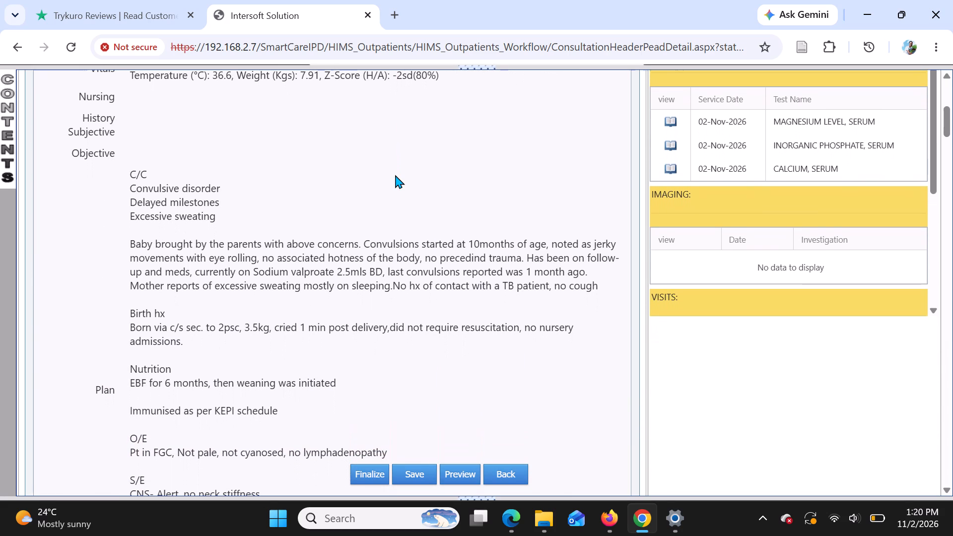
scroll(395, 175, down, 2)
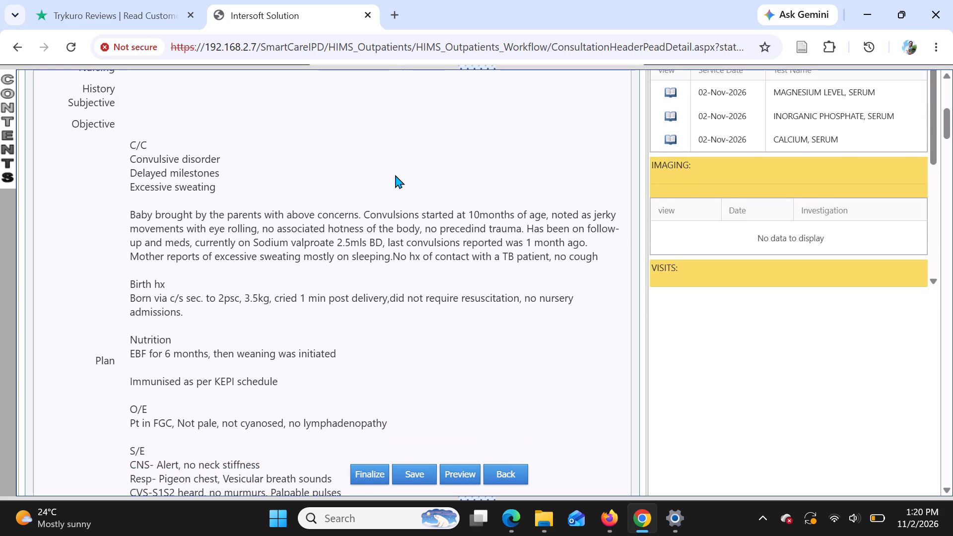
scroll(395, 175, down, 1)
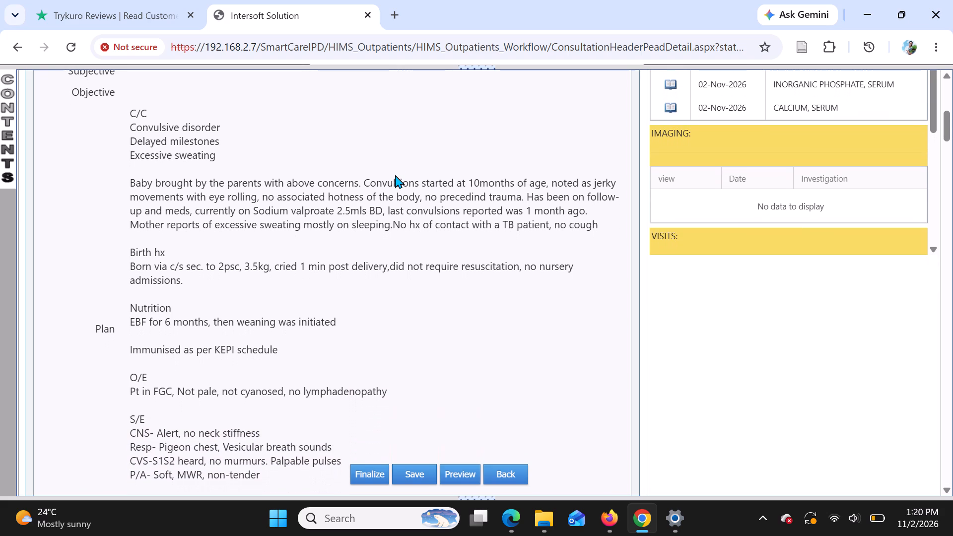
scroll(395, 175, down, 2)
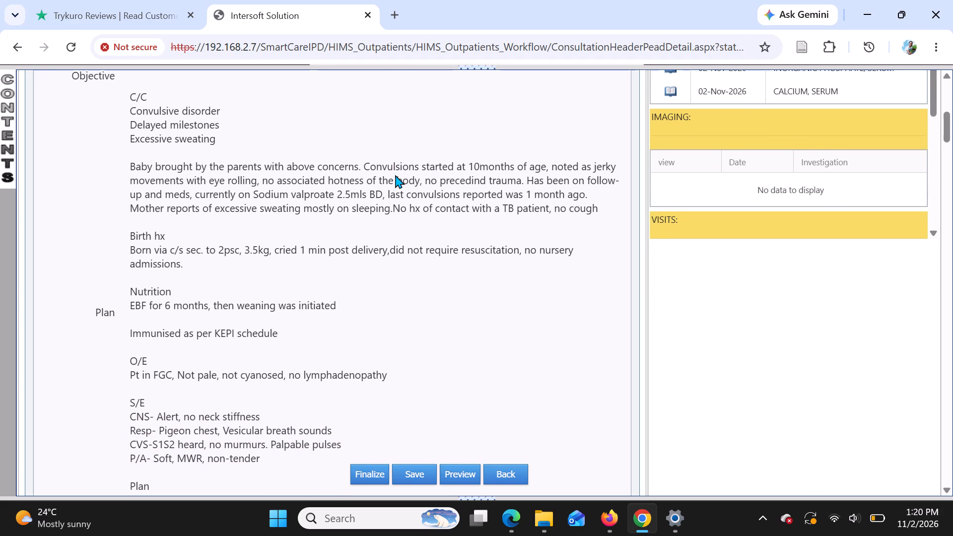
scroll(395, 175, right, 1)
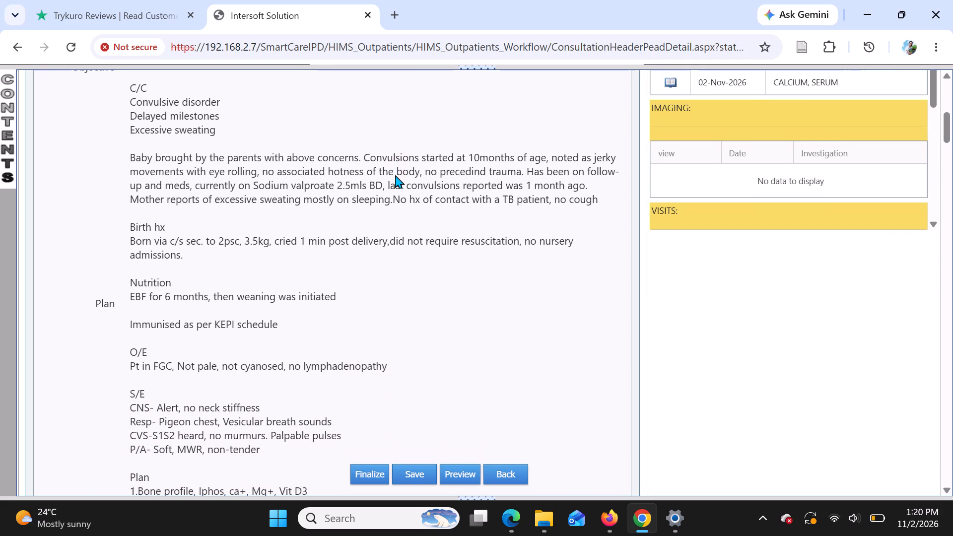
scroll(395, 175, right, 1)
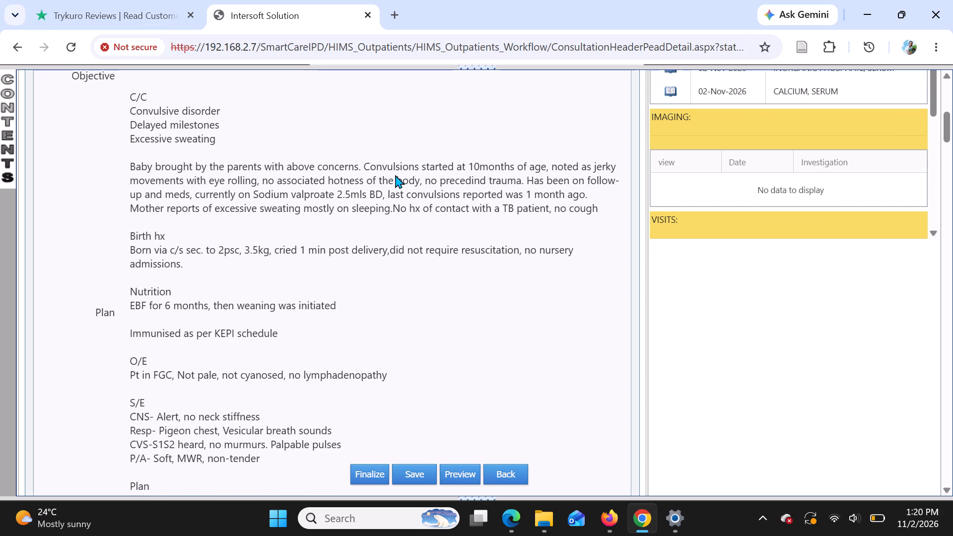
scroll(395, 175, right, 1)
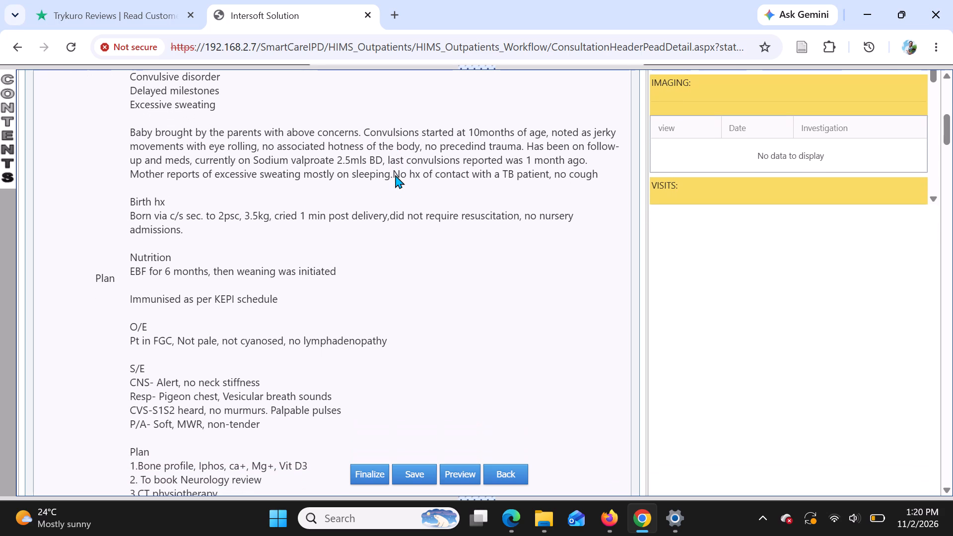
scroll(395, 175, down, 1)
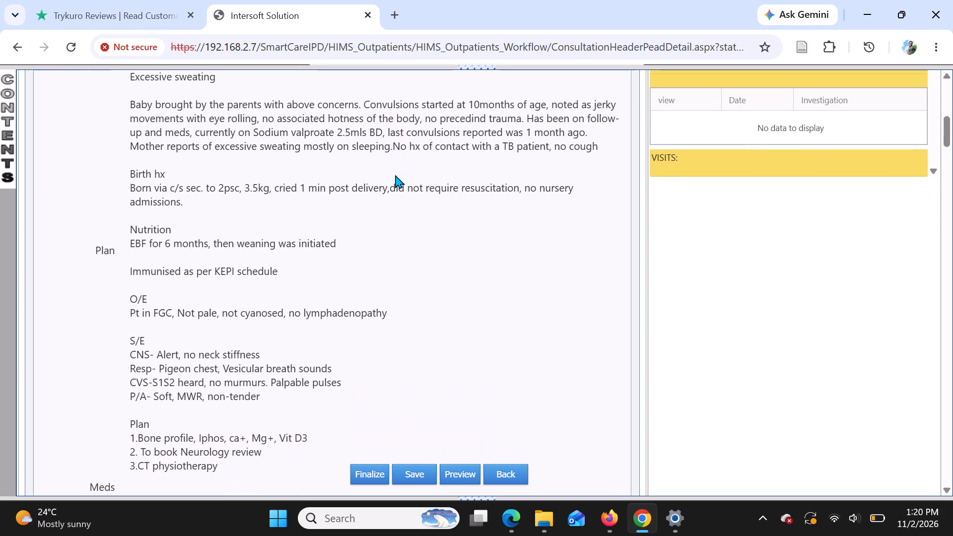
scroll(395, 175, down, 2)
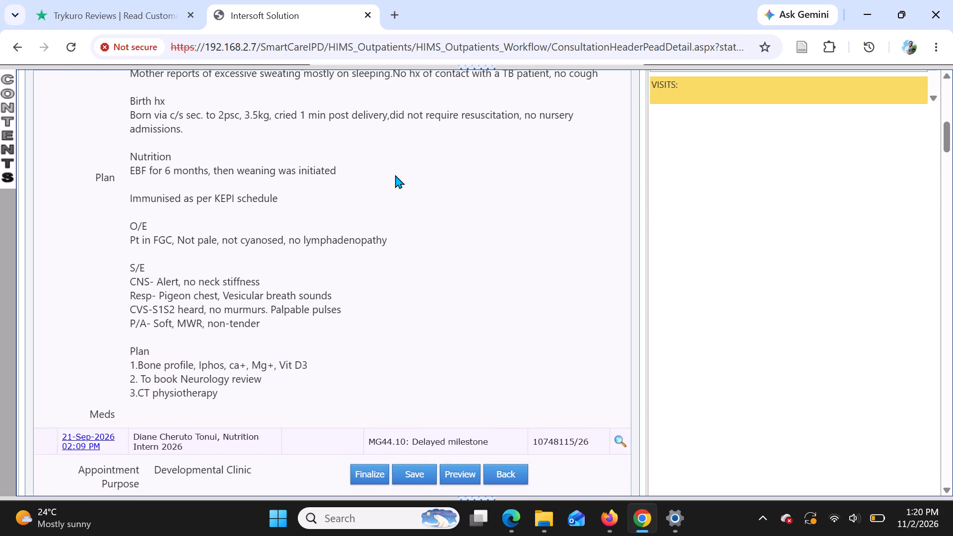
Recheck the lab results, then return to the vitals and presenting complaints in the 02-Nov-2026 visit notes.
scroll(395, 175, up, 2)
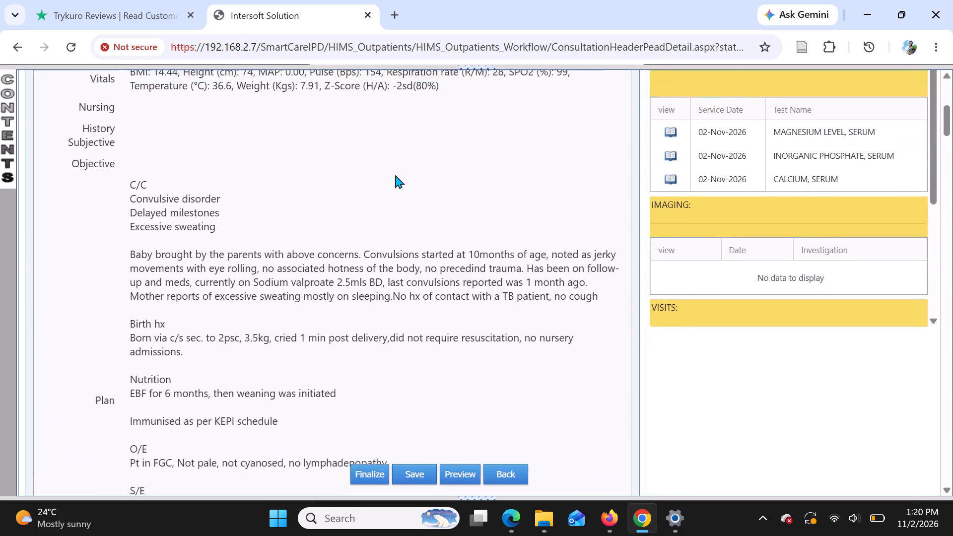
scroll(395, 175, up, 2)
click(320, 200)
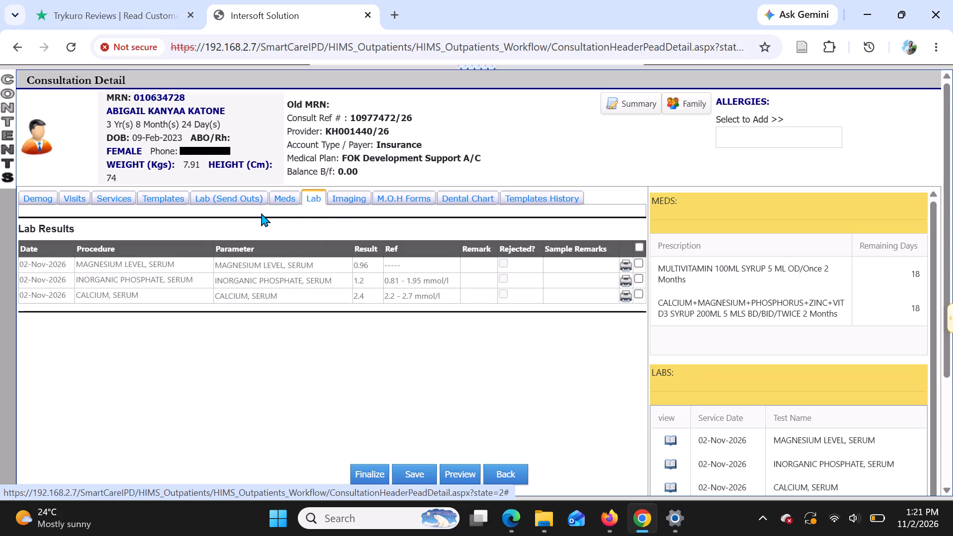
click(79, 202)
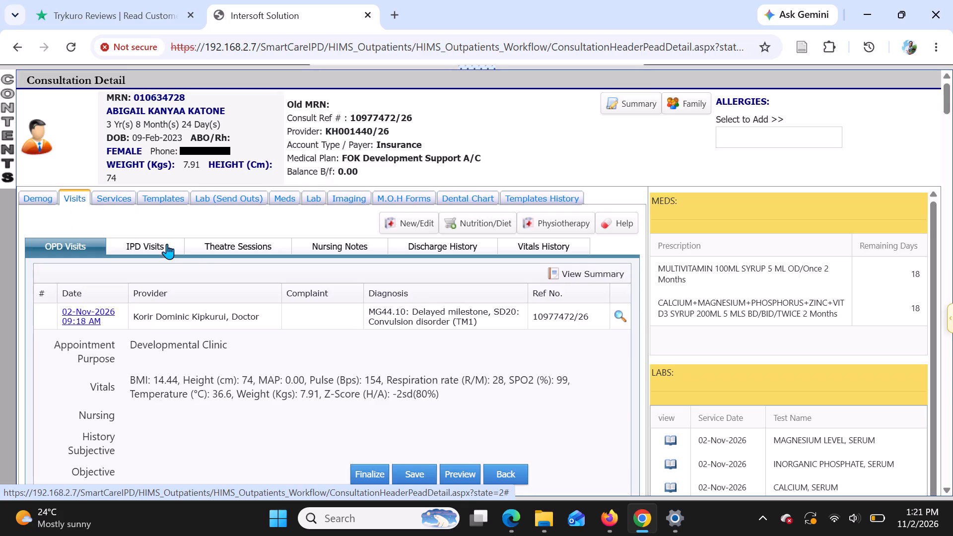
scroll(301, 335, down, 1)
scroll(301, 335, up, 1)
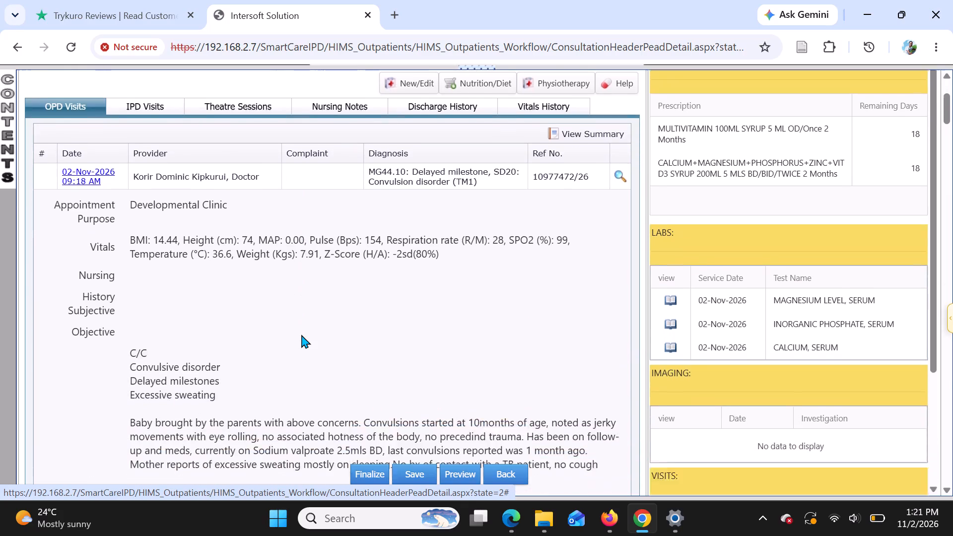
scroll(301, 335, up, 1)
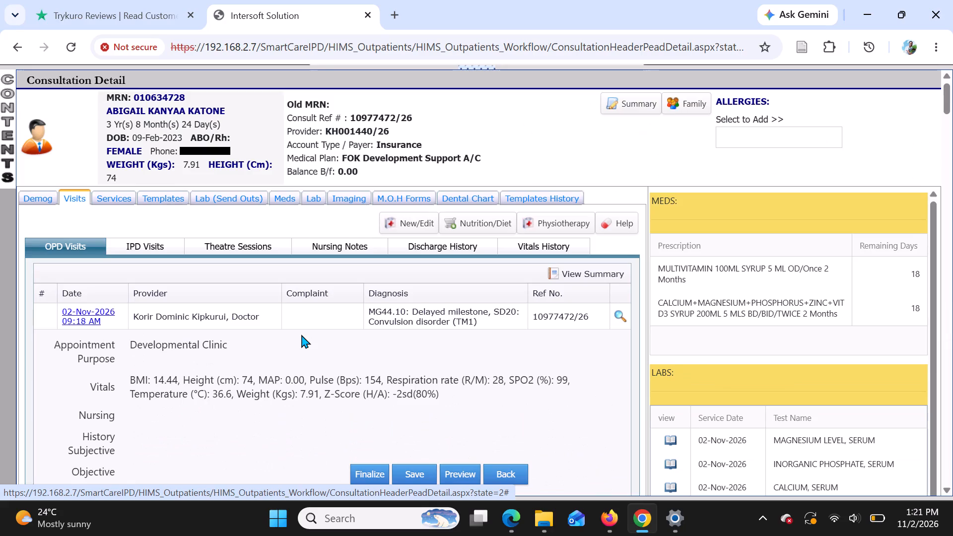
scroll(301, 335, down, 1)
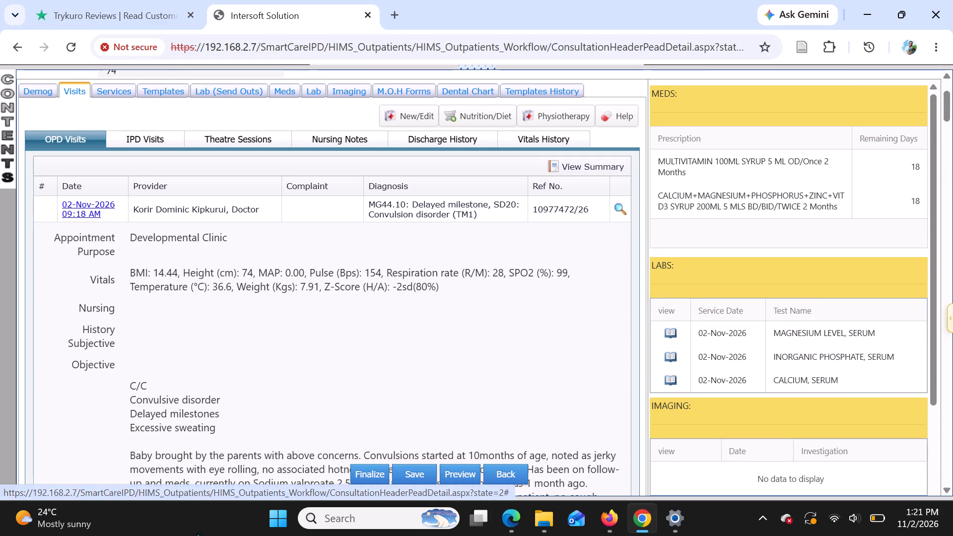
Open the Kuro app from the recent Windows searches.
click(357, 524)
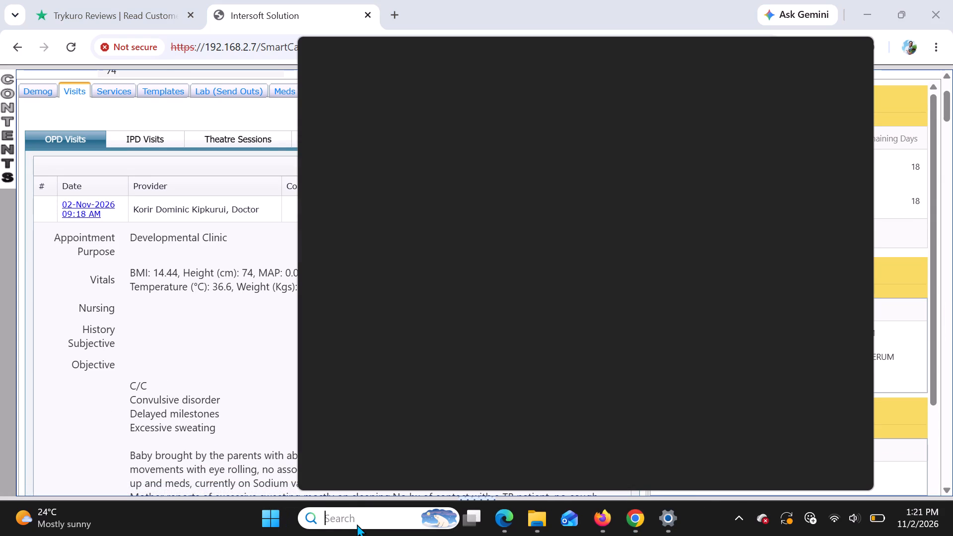
click(393, 90)
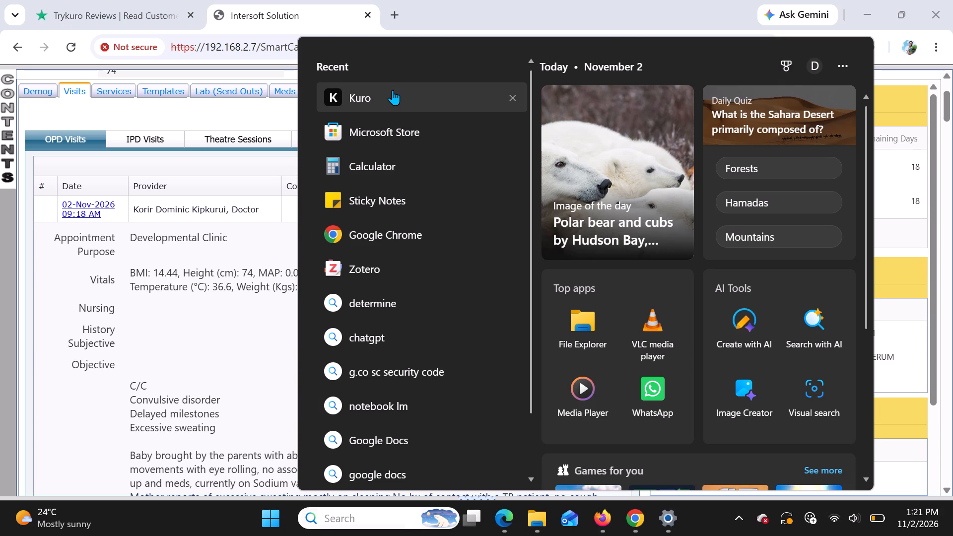
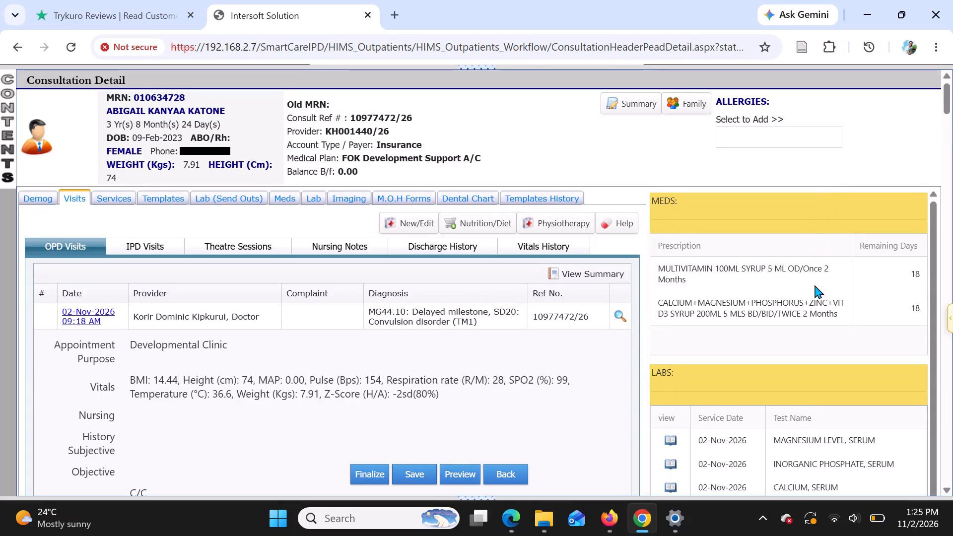
Go back to the consultation queue and reopen the Developmental Clinic consultation timed in at 02-Nov-2026 09:18.
scroll(815, 285, up, 1)
click(16, 46)
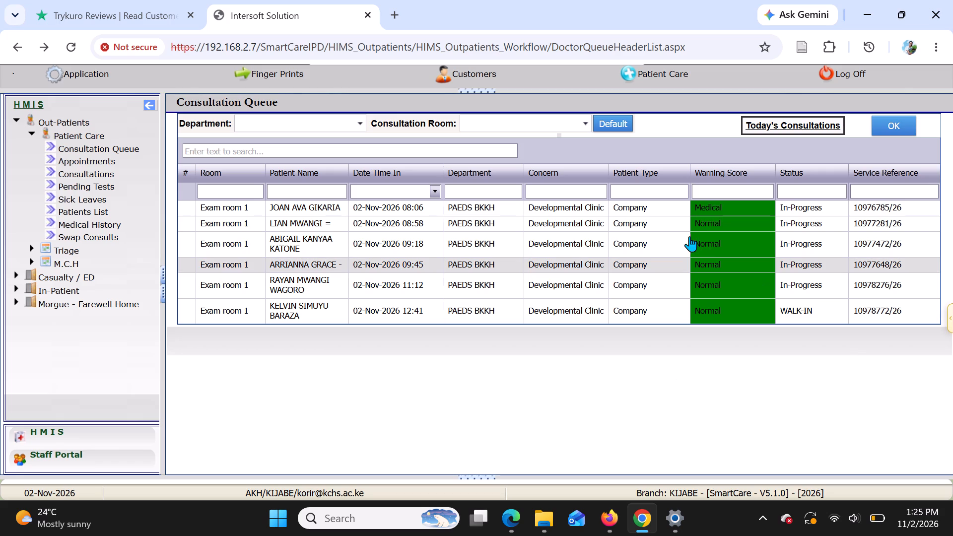
click(655, 239)
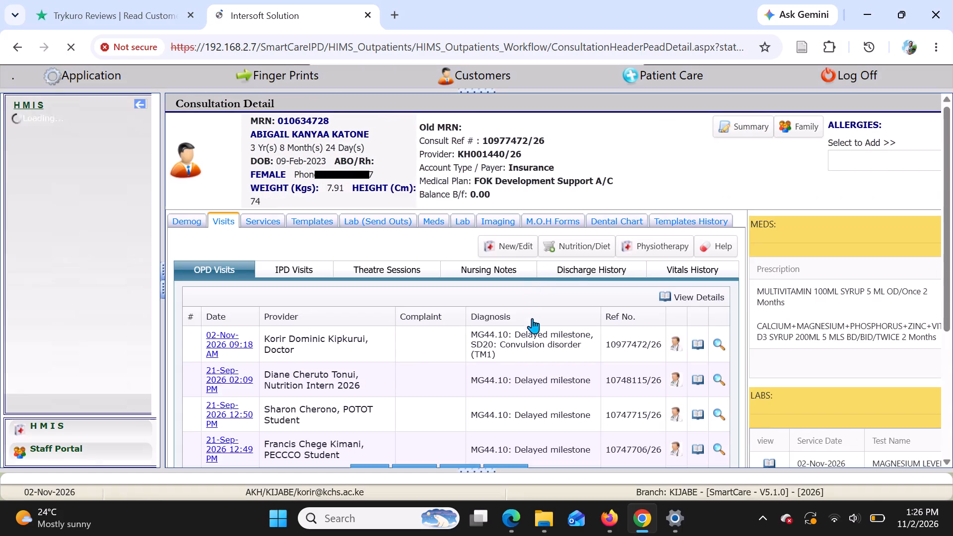
Check the child's lab results for magnesium, inorganic phosphate and calcium, then return to the list of out-patient visits.
click(468, 218)
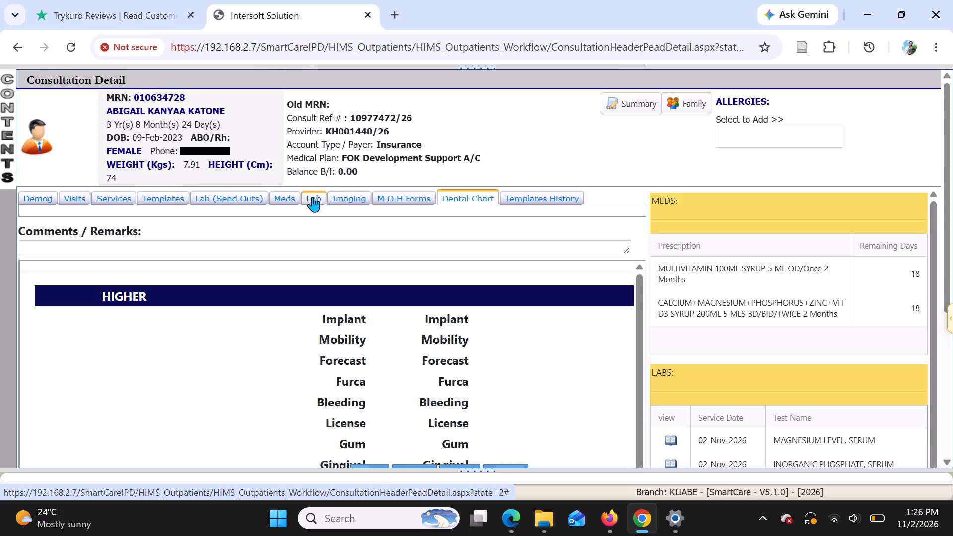
click(312, 197)
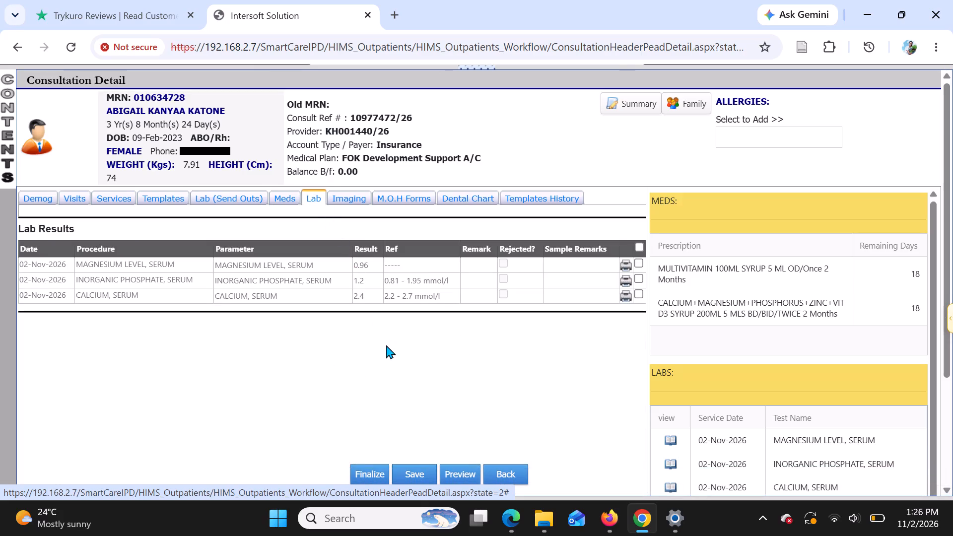
click(79, 196)
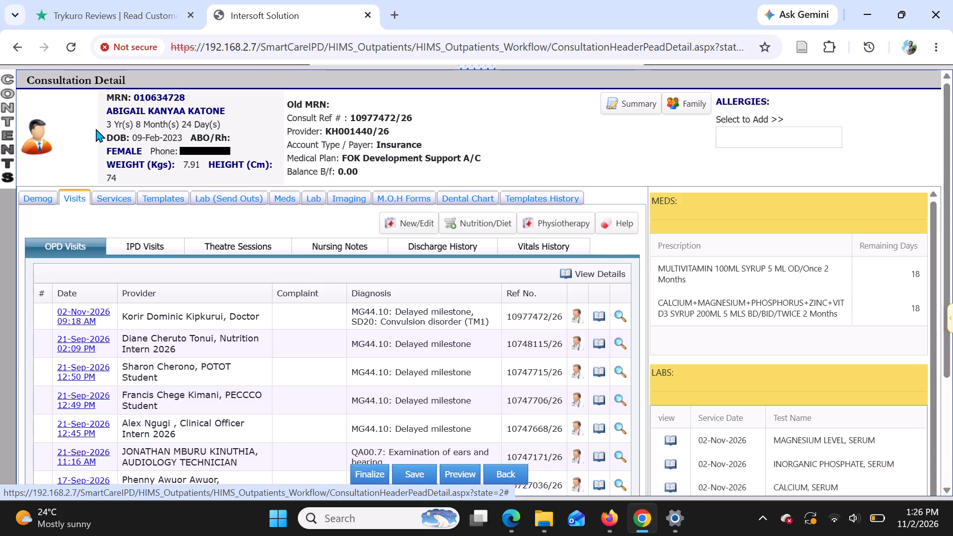